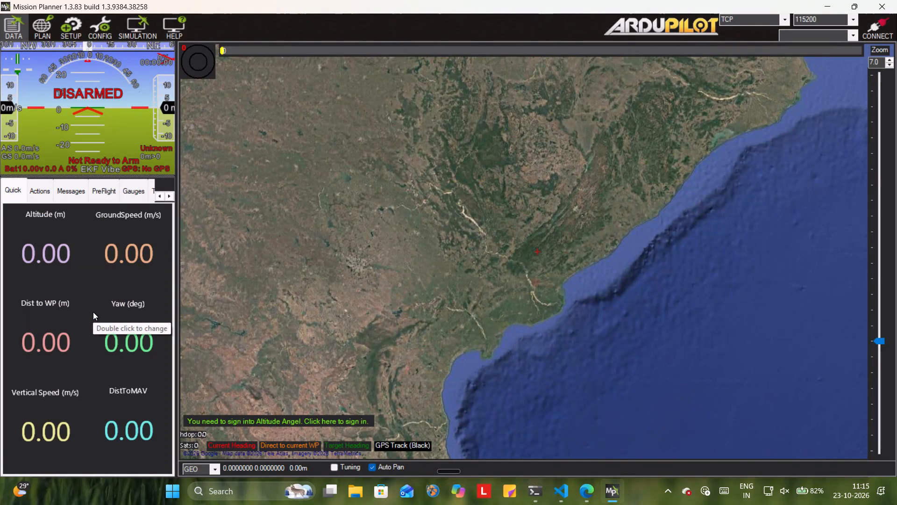
Arrange Mission Planner and the browser with the Agri Drone Cookbook side by side, each filling half of the screen.
{"action": "left_click_drag", "start_coordinate": [93, 312], "coordinate": [81, 298]}
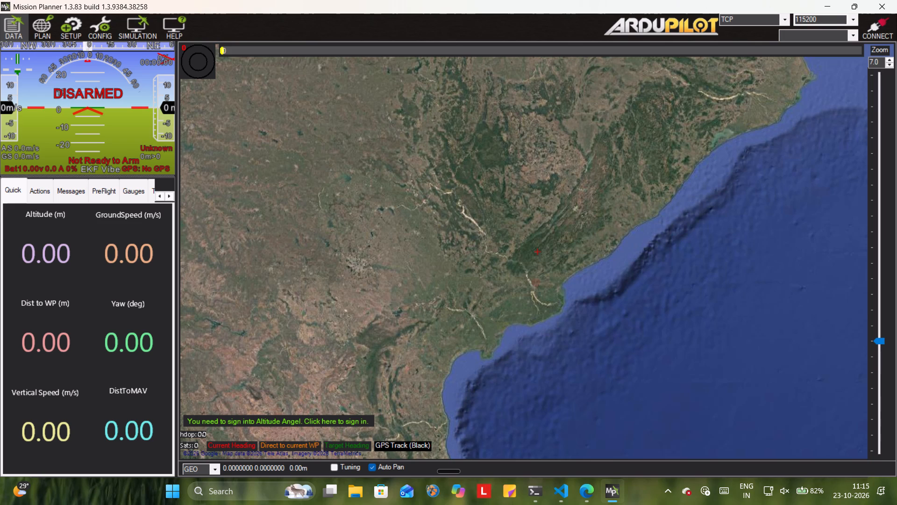
{"action": "double_click", "coordinate": [852, 4]}
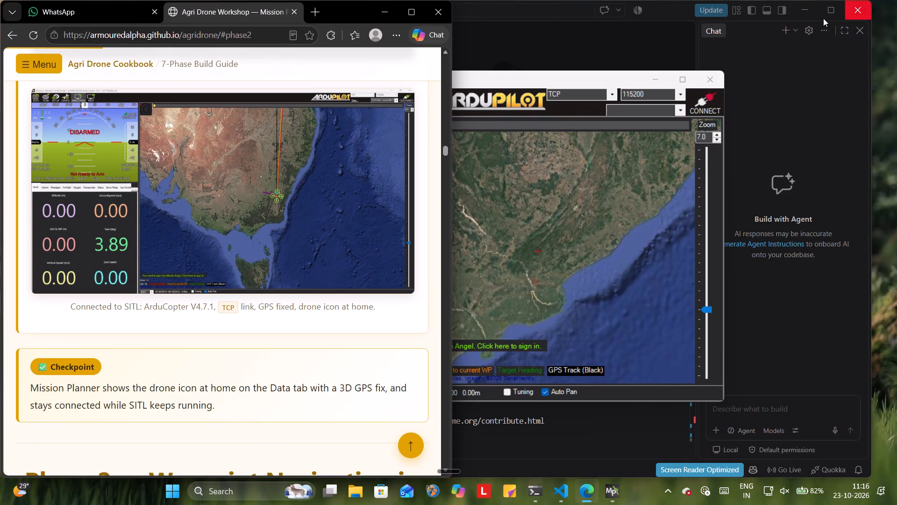
{"action": "scroll", "coordinate": [330, 114], "scroll_direction": "up", "scroll_amount": 1}
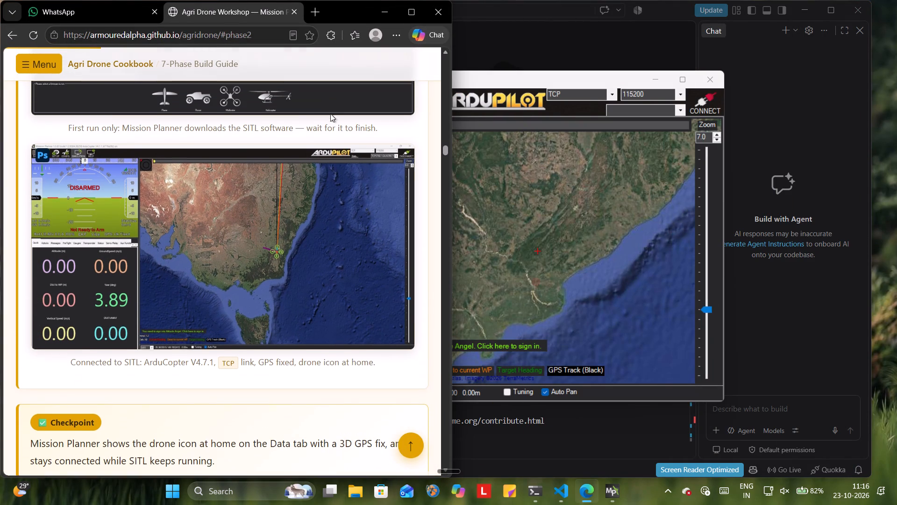
{"action": "scroll", "coordinate": [330, 114], "scroll_direction": "up", "scroll_amount": 2}
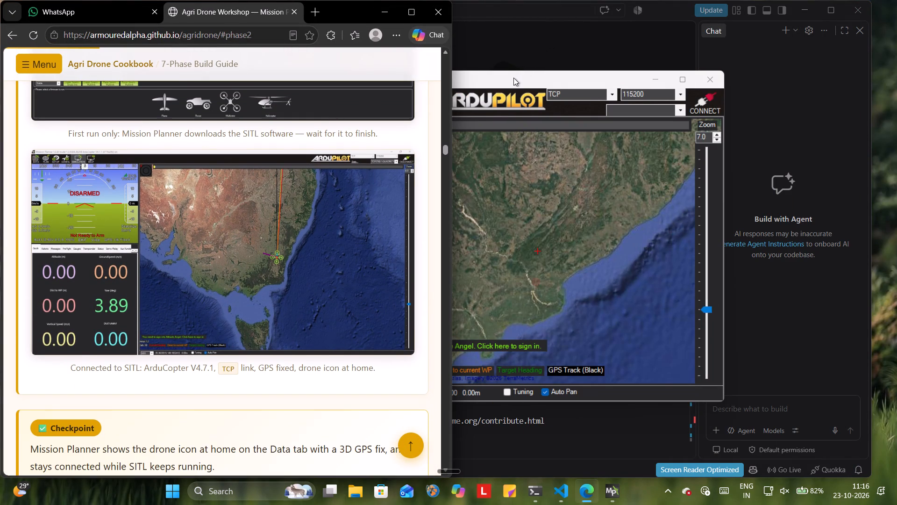
{"action": "left_click_drag", "start_coordinate": [513, 78], "coordinate": [653, 58]}
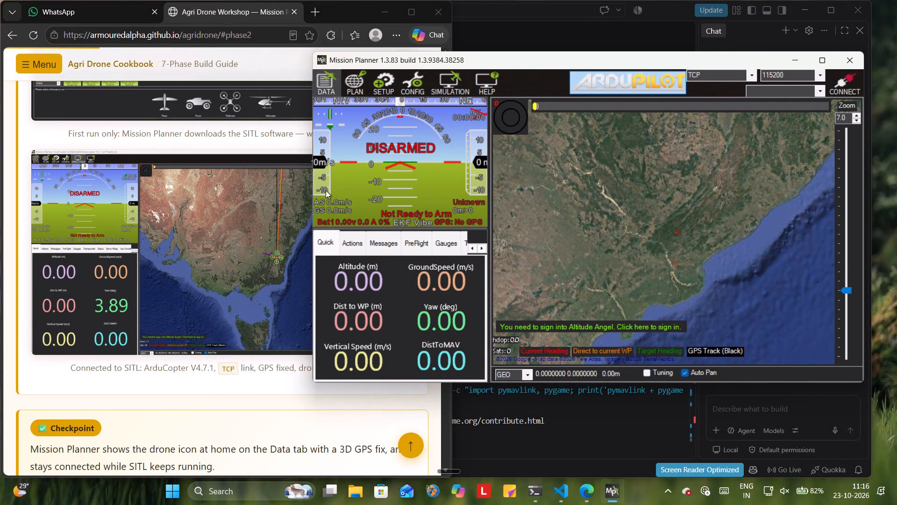
{"action": "left_click_drag", "start_coordinate": [309, 192], "coordinate": [439, 219]}
{"action": "left_click_drag", "start_coordinate": [632, 384], "coordinate": [632, 386]}
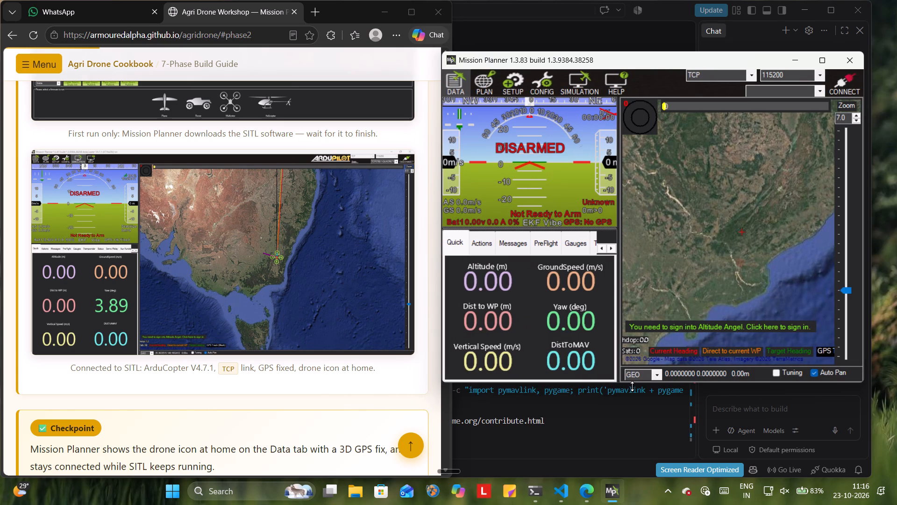
{"action": "left_click_drag", "start_coordinate": [632, 386], "coordinate": [644, 452]}
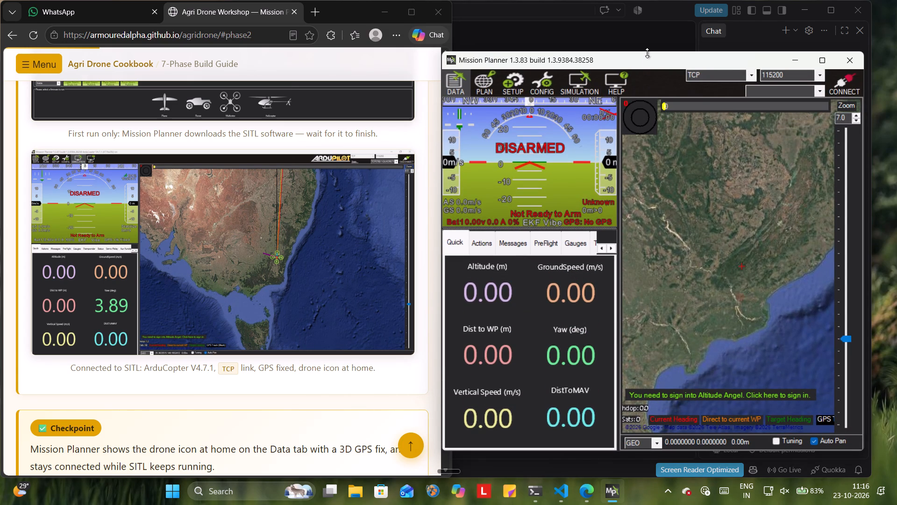
{"action": "left_click_drag", "start_coordinate": [647, 52], "coordinate": [645, 12]}
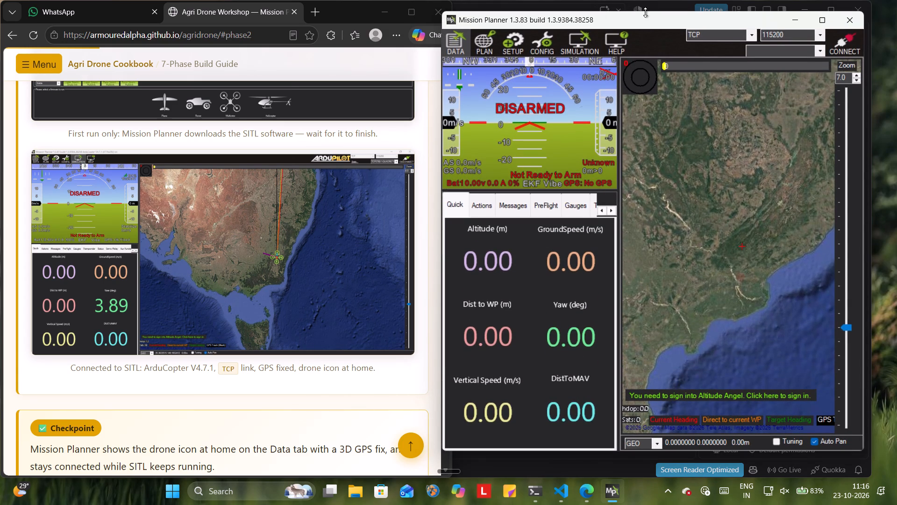
{"action": "scroll", "coordinate": [728, 225], "scroll_direction": "right", "scroll_amount": 1}
{"action": "left_click", "coordinate": [774, 55]}
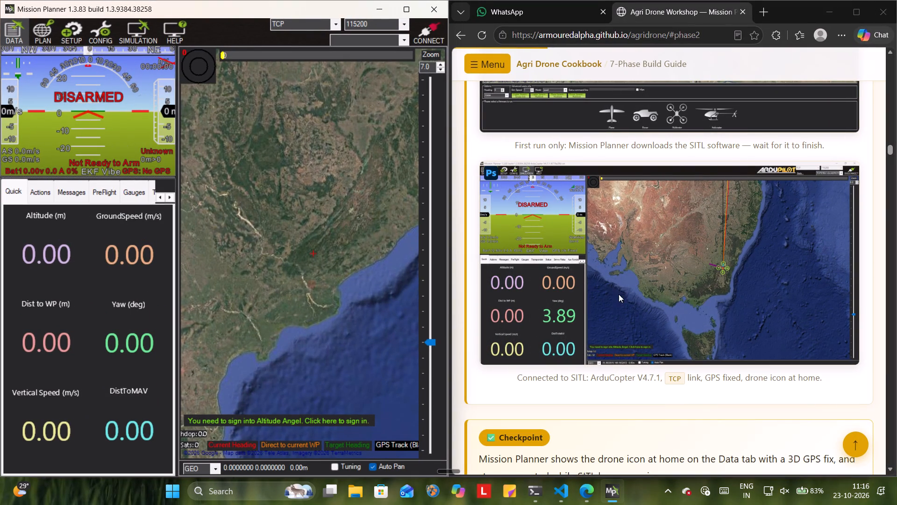
Browse the workshop guide to the Phase 2a mission planning walkthrough and read its instructions.
{"action": "scroll", "coordinate": [619, 294], "scroll_direction": "up", "scroll_amount": 9}
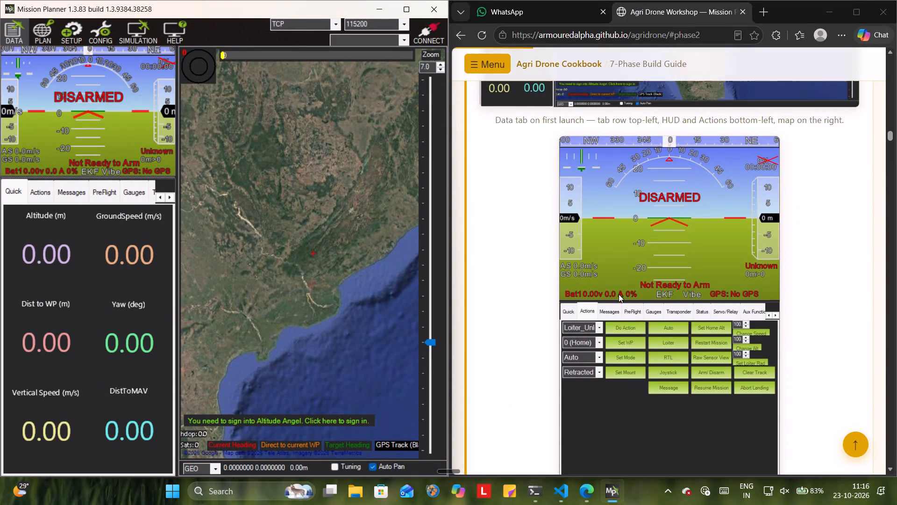
{"action": "scroll", "coordinate": [619, 294], "scroll_direction": "up", "scroll_amount": 5}
{"action": "scroll", "coordinate": [619, 294], "scroll_direction": "down", "scroll_amount": 3}
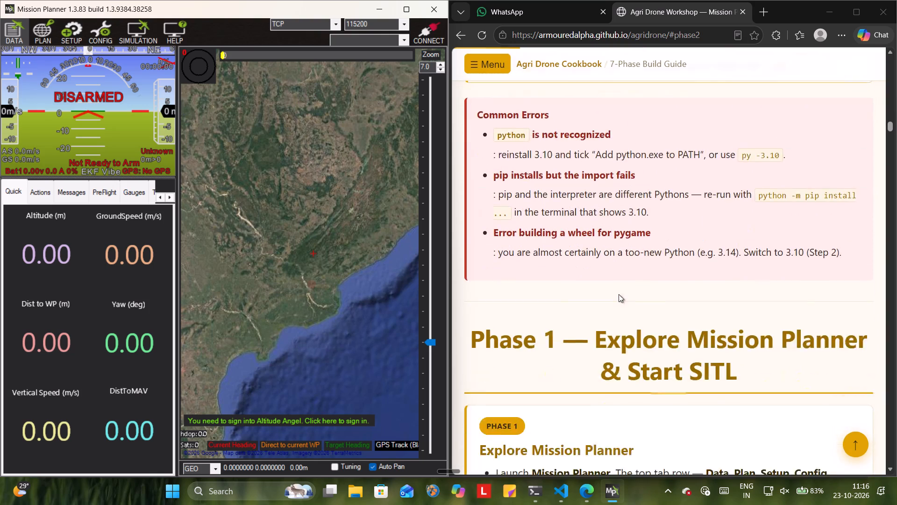
{"action": "scroll", "coordinate": [619, 294], "scroll_direction": "down", "scroll_amount": 6}
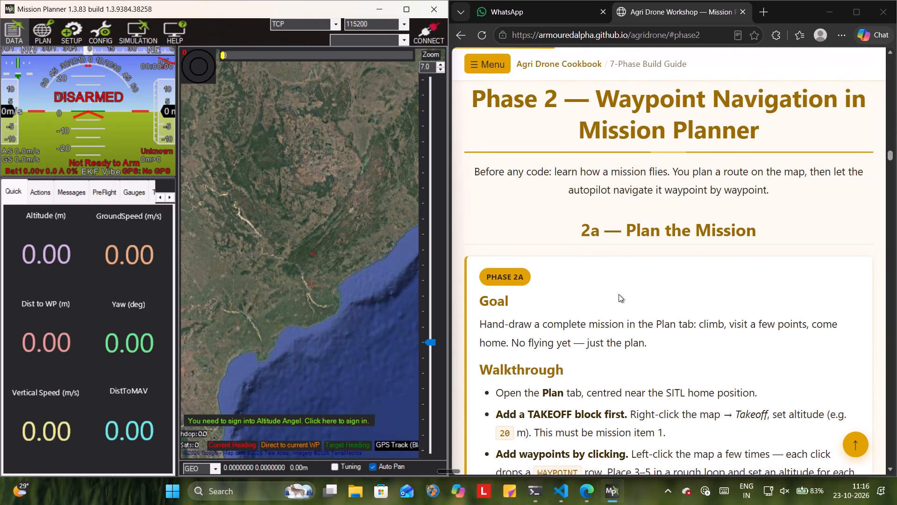
{"action": "scroll", "coordinate": [619, 294], "scroll_direction": "down", "scroll_amount": 2}
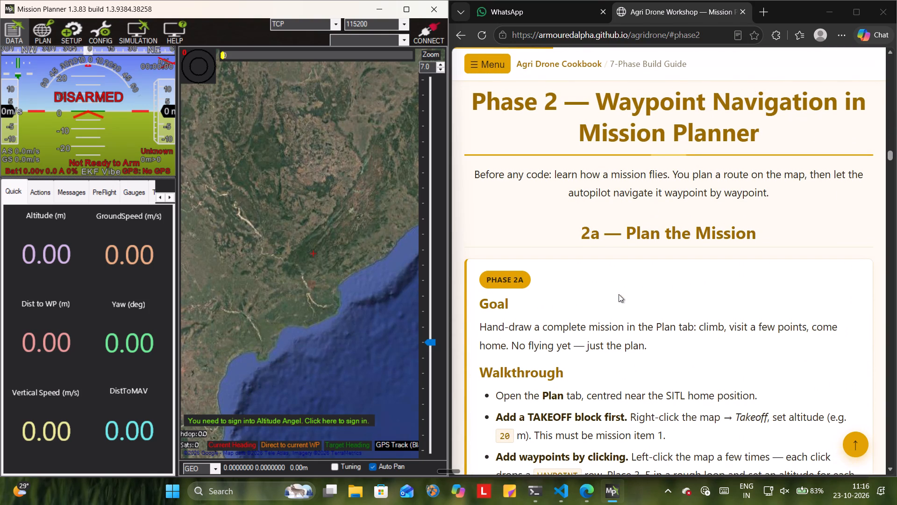
{"action": "scroll", "coordinate": [619, 294], "scroll_direction": "down", "scroll_amount": 2}
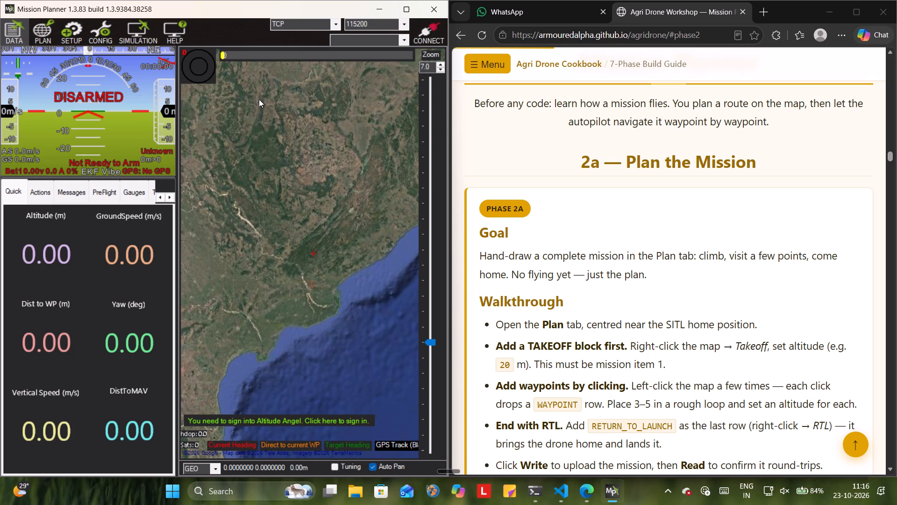
Open Mission Planner's flight planning view and add a TAKEOFF command as mission item 1.
{"action": "left_click", "coordinate": [50, 37]}
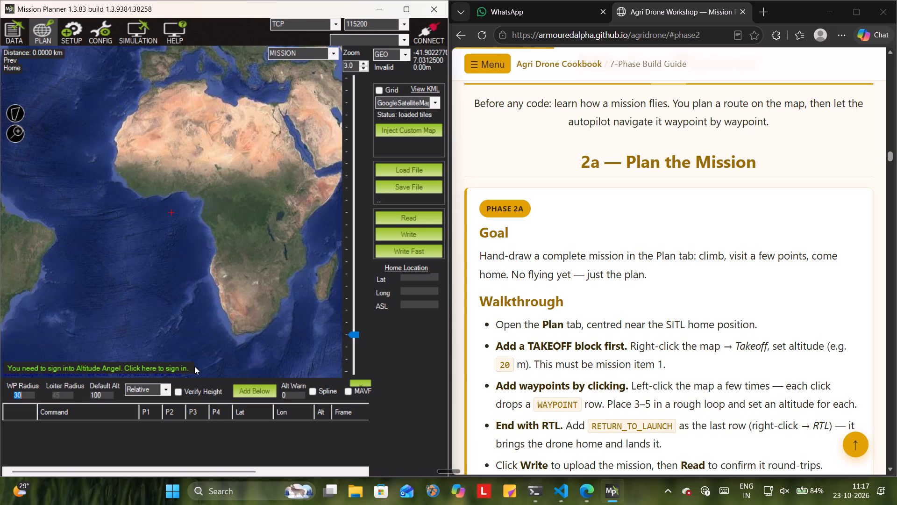
{"action": "scroll", "coordinate": [226, 420], "scroll_direction": "left", "scroll_amount": 1}
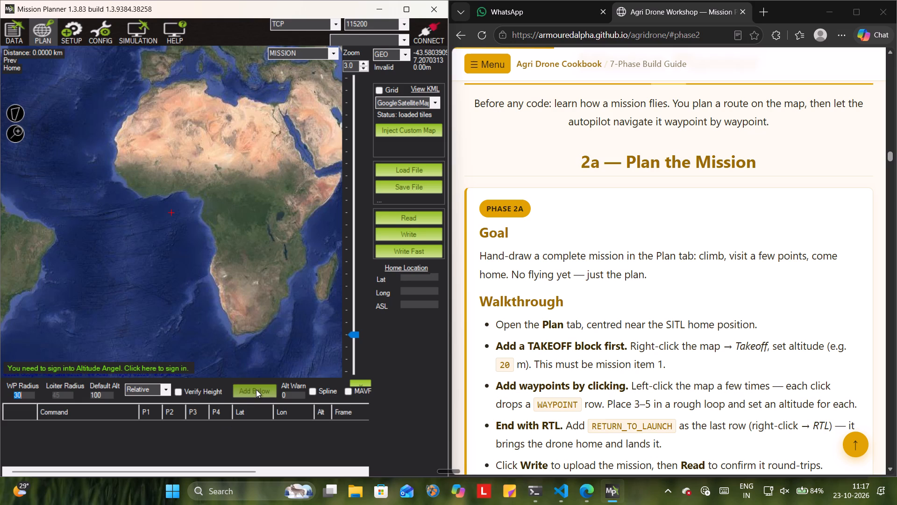
{"action": "left_click", "coordinate": [256, 391]}
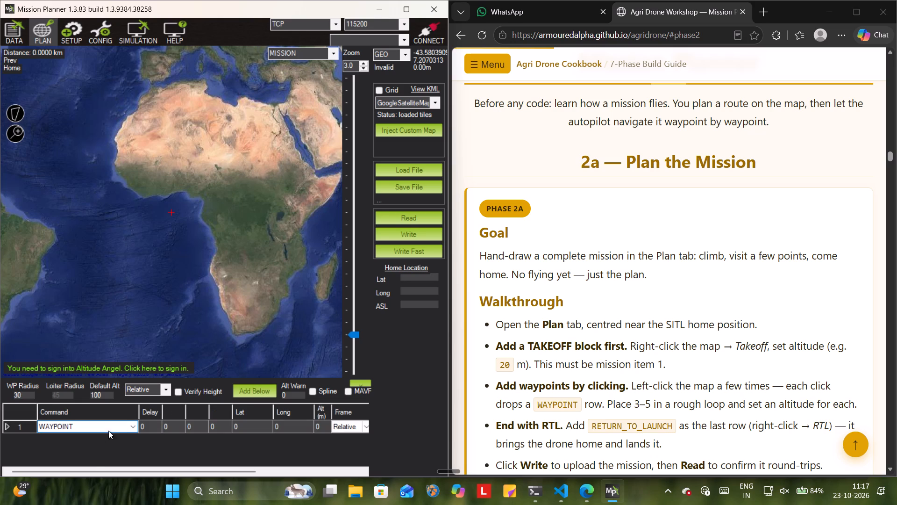
{"action": "left_click", "coordinate": [114, 428]}
{"action": "left_click", "coordinate": [125, 427]}
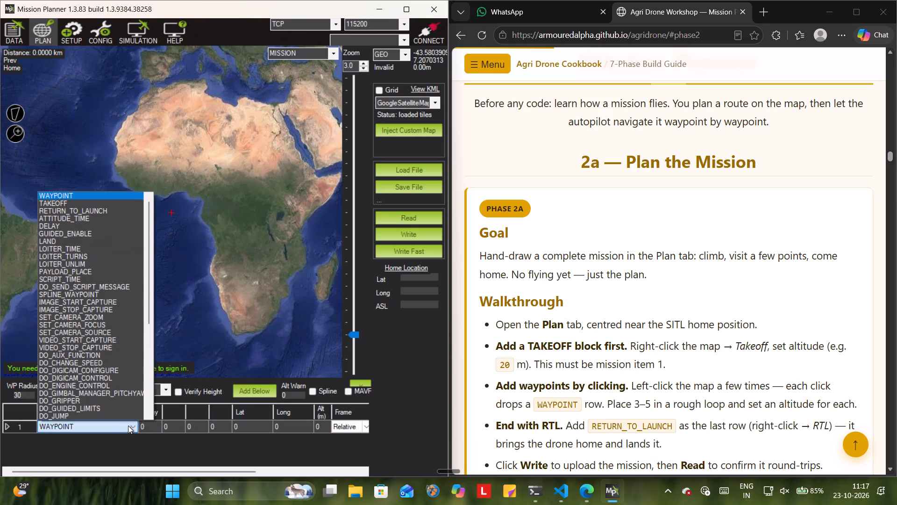
{"action": "scroll", "coordinate": [107, 386], "scroll_direction": "down", "scroll_amount": 2}
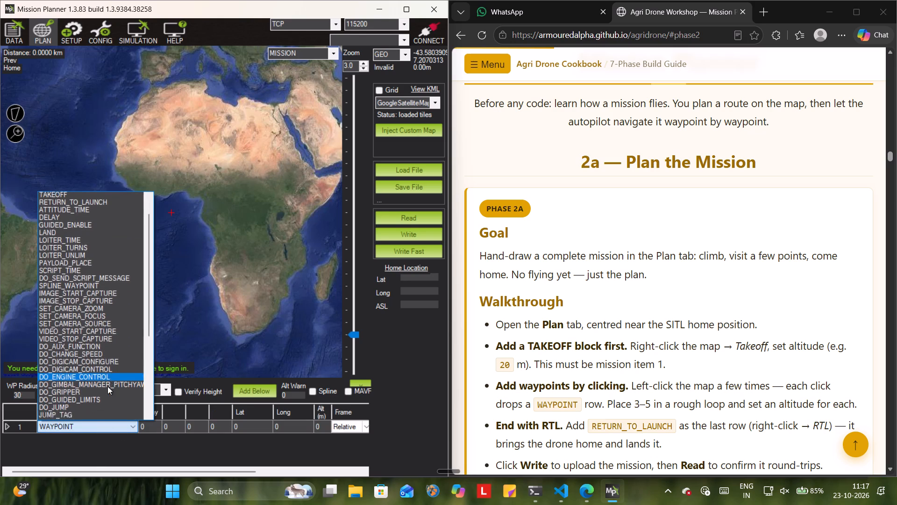
{"action": "scroll", "coordinate": [107, 386], "scroll_direction": "down", "scroll_amount": 10}
{"action": "scroll", "coordinate": [107, 386], "scroll_direction": "up", "scroll_amount": 4}
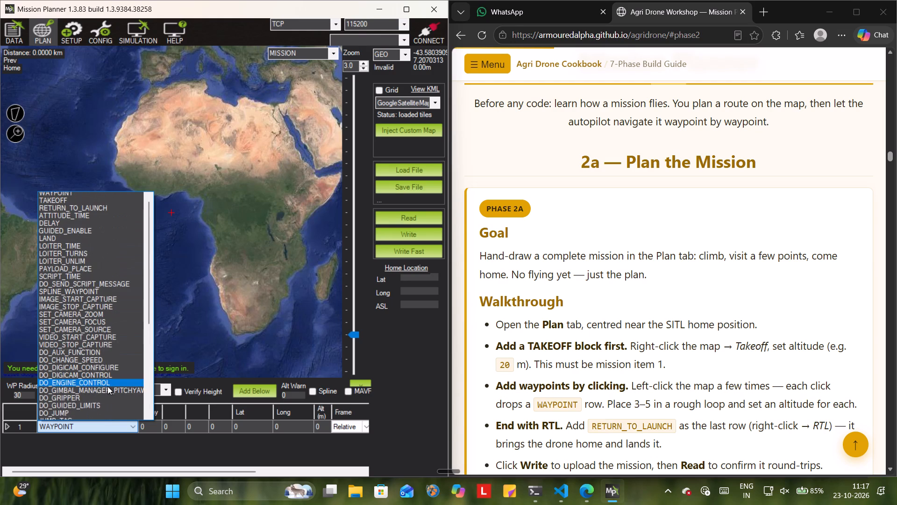
{"action": "left_click", "coordinate": [65, 205]}
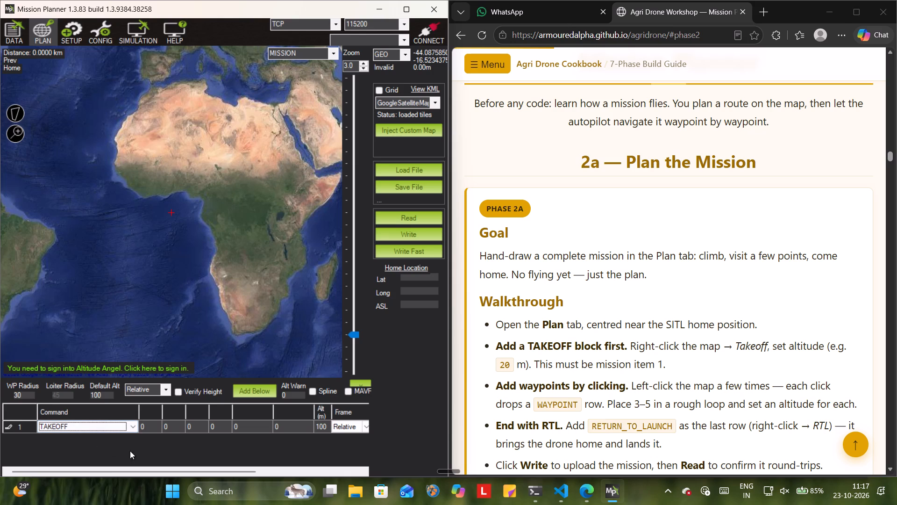
{"action": "left_click", "coordinate": [162, 452]}
Explore the planning map over southern Africa, from continental scale down to ground detail and back out.
{"action": "scroll", "coordinate": [238, 229], "scroll_direction": "up", "scroll_amount": 2, "text": "ctrl"}
{"action": "scroll", "coordinate": [238, 229], "scroll_direction": "left", "scroll_amount": 1}
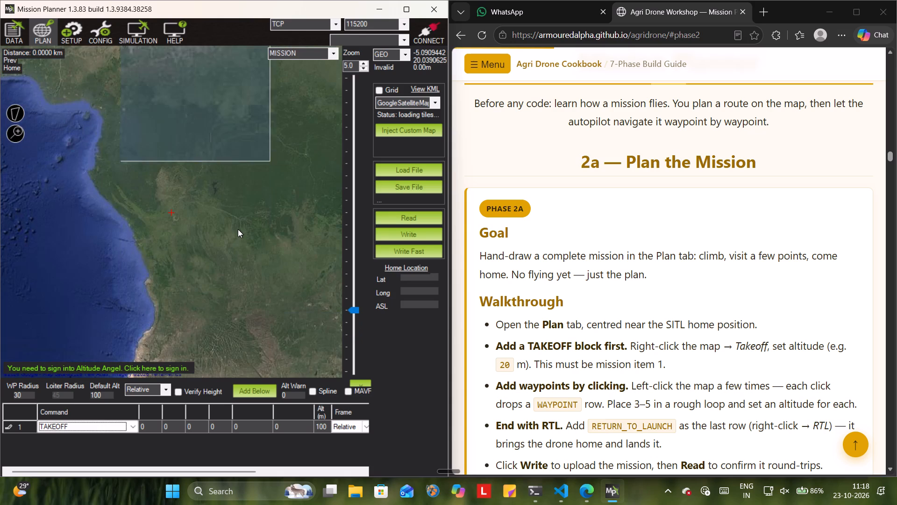
{"action": "scroll", "coordinate": [238, 229], "scroll_direction": "left", "scroll_amount": 1}
{"action": "left_click_drag", "start_coordinate": [302, 276], "coordinate": [112, 186]}
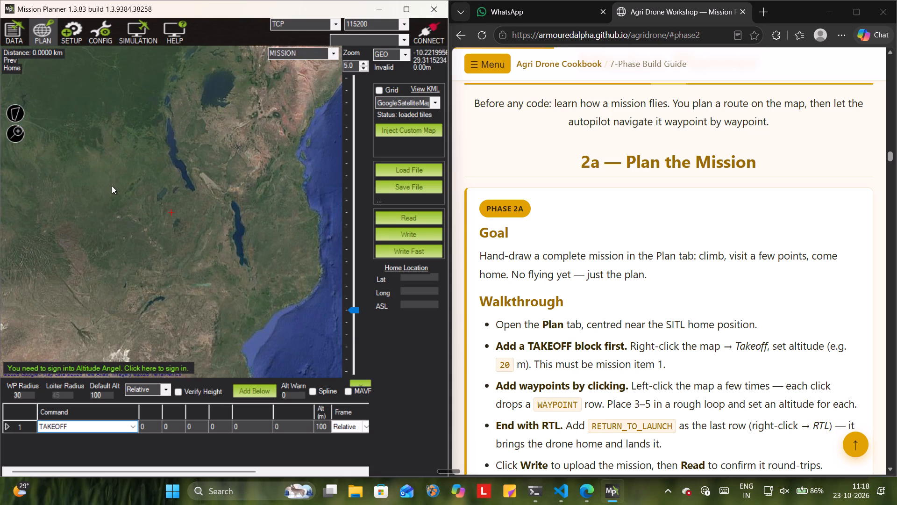
{"action": "left_click_drag", "start_coordinate": [127, 224], "coordinate": [155, 63]}
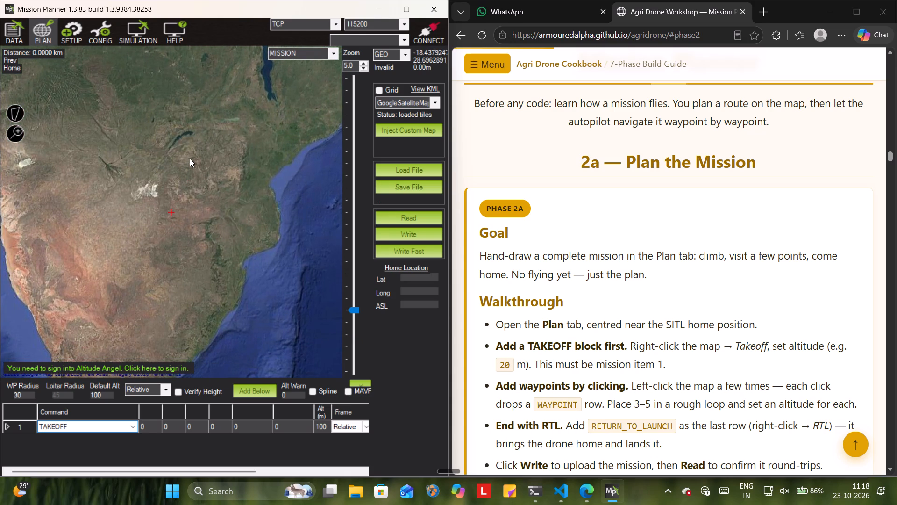
{"action": "scroll", "coordinate": [190, 159], "scroll_direction": "up", "scroll_amount": 5, "text": "ctrl"}
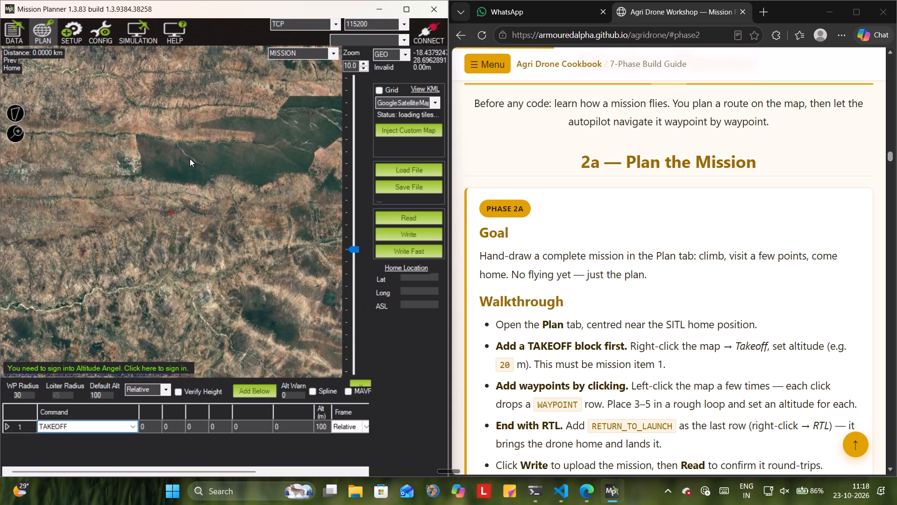
{"action": "scroll", "coordinate": [190, 159], "scroll_direction": "up", "scroll_amount": 3, "text": "ctrl"}
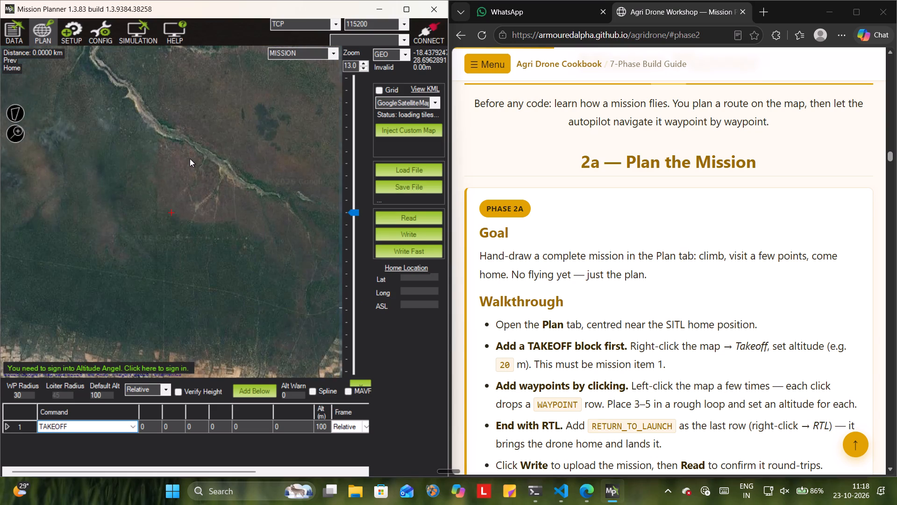
{"action": "scroll", "coordinate": [190, 159], "scroll_direction": "up", "scroll_amount": 7, "text": "ctrl"}
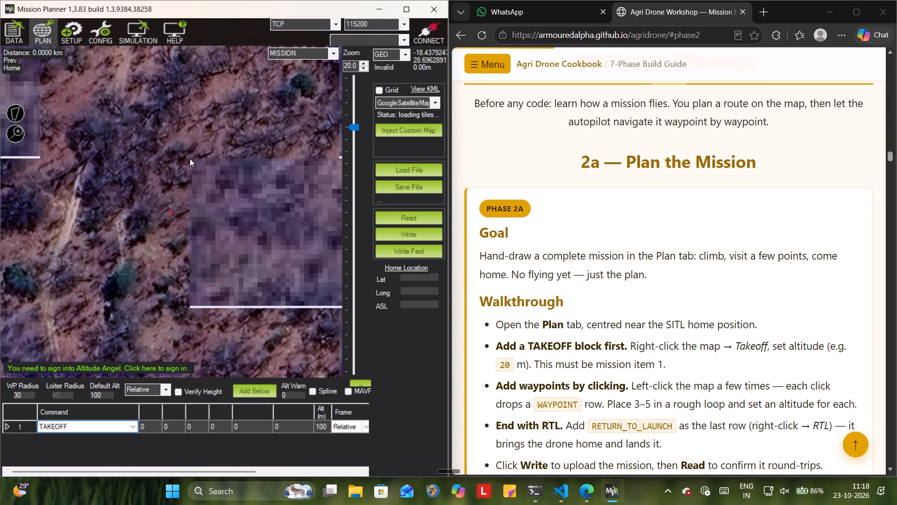
{"action": "scroll", "coordinate": [190, 159], "scroll_direction": "up", "scroll_amount": 1, "text": "ctrl"}
{"action": "scroll", "coordinate": [190, 159], "scroll_direction": "down", "scroll_amount": 2}
{"action": "scroll", "coordinate": [190, 159], "scroll_direction": "down", "scroll_amount": 2, "text": "ctrl"}
{"action": "scroll", "coordinate": [190, 159], "scroll_direction": "down", "scroll_amount": 6}
{"action": "scroll", "coordinate": [190, 159], "scroll_direction": "down", "scroll_amount": 3, "text": "ctrl"}
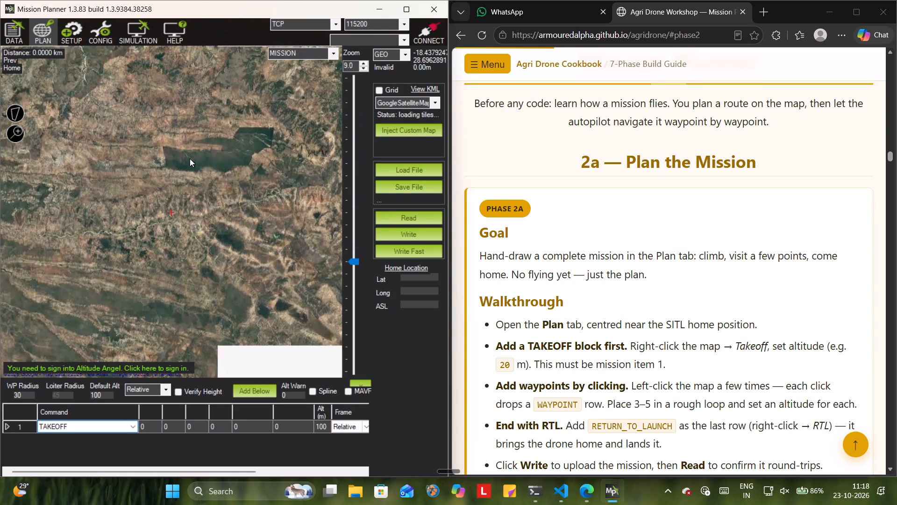
{"action": "scroll", "coordinate": [190, 159], "scroll_direction": "right", "scroll_amount": 4}
{"action": "scroll", "coordinate": [190, 159], "scroll_direction": "down", "scroll_amount": 5, "text": "ctrl"}
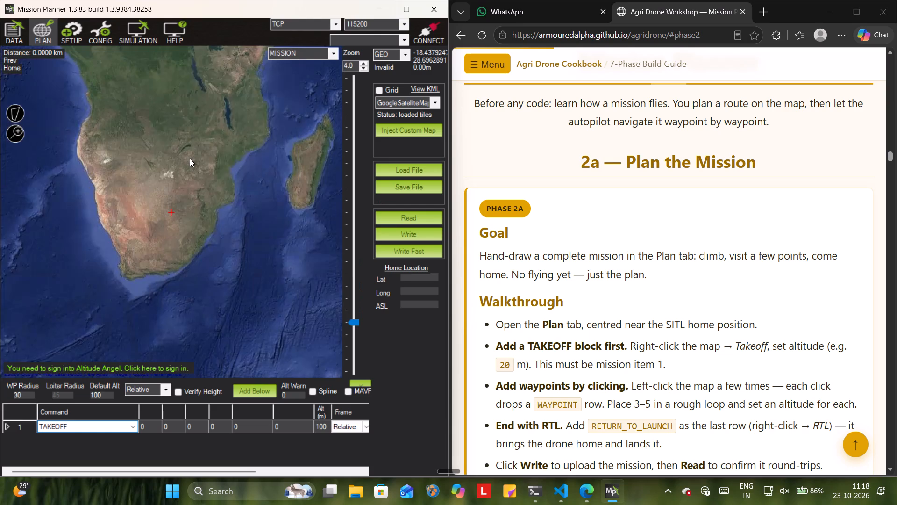
{"action": "scroll", "coordinate": [190, 159], "scroll_direction": "down", "scroll_amount": 1, "text": "ctrl"}
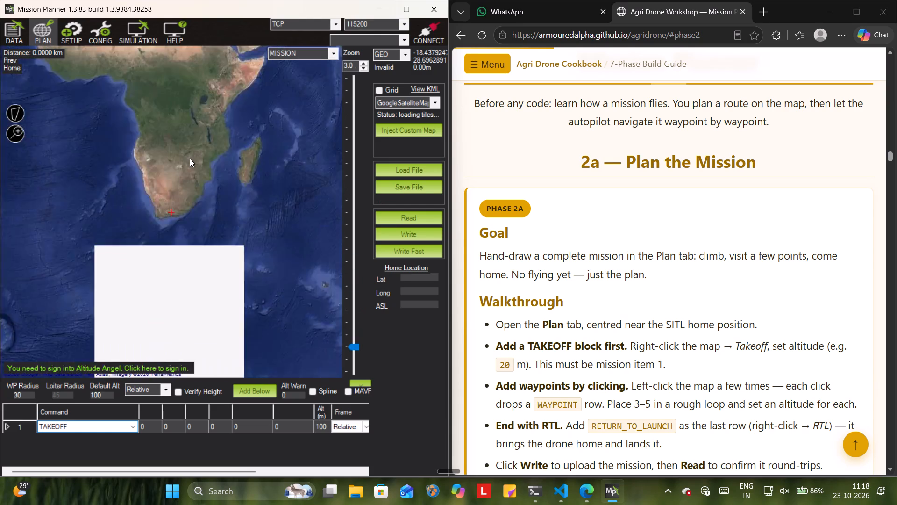
Place a waypoint in central Africa at about latitude 10.49, longitude 19.69, and dismiss the home altitude entry without setting it.
{"action": "double_click", "coordinate": [182, 134]}
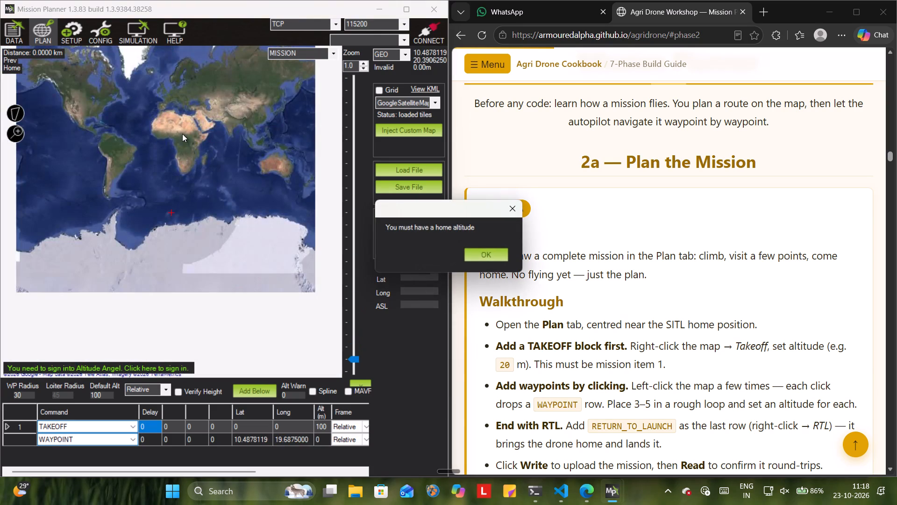
{"action": "left_click", "coordinate": [512, 204]}
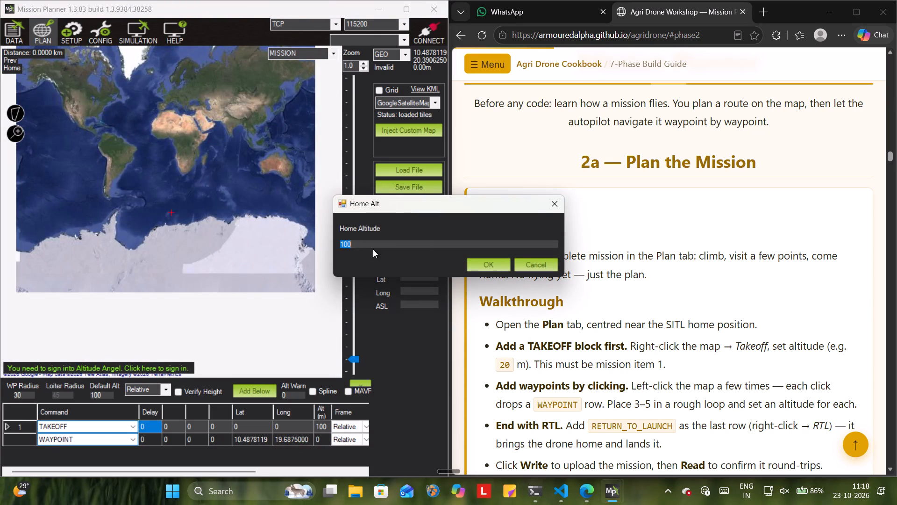
{"action": "left_click", "coordinate": [554, 207]}
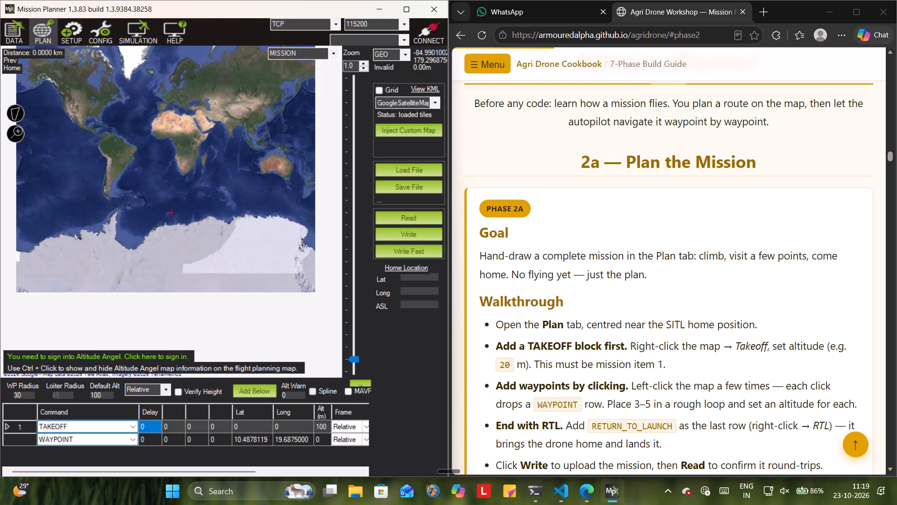
Append a TAKEOFF command to the mission with a takeoff altitude of 20 m.
{"action": "right_click", "coordinate": [181, 205]}
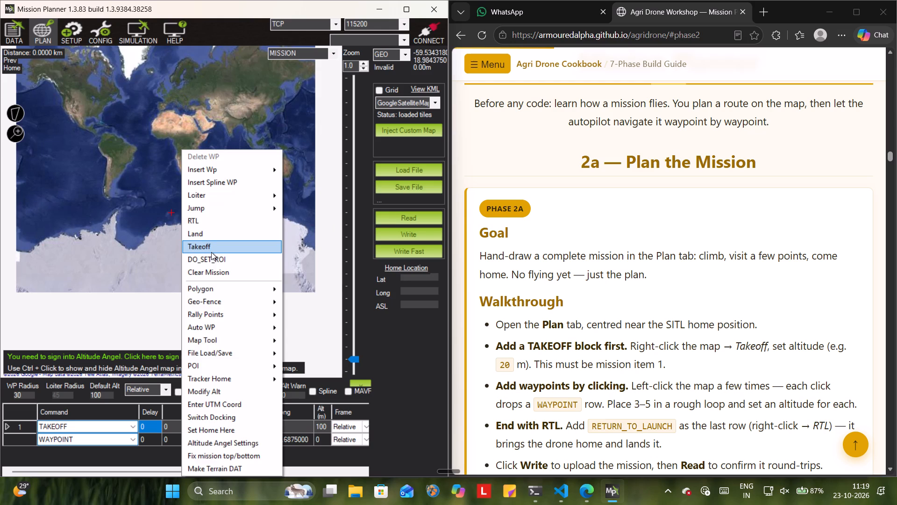
{"action": "left_click", "coordinate": [211, 252]}
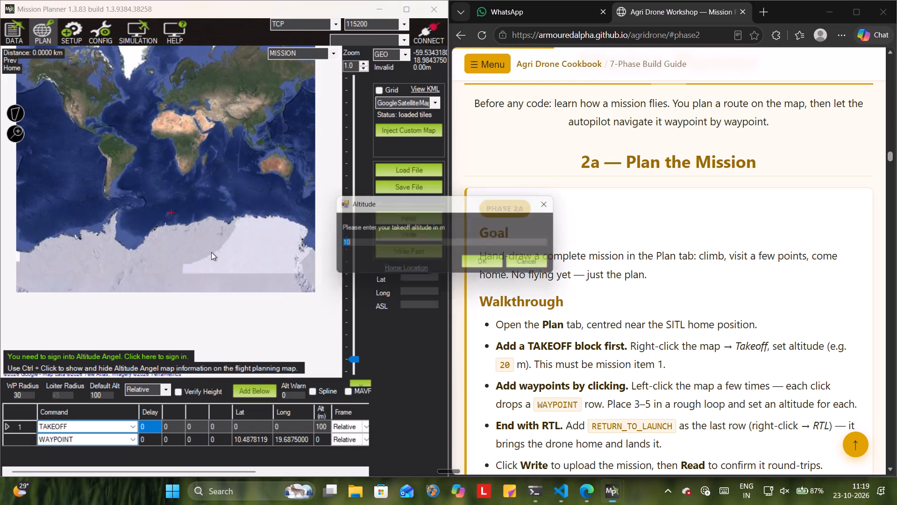
{"action": "left_click", "coordinate": [381, 244]}
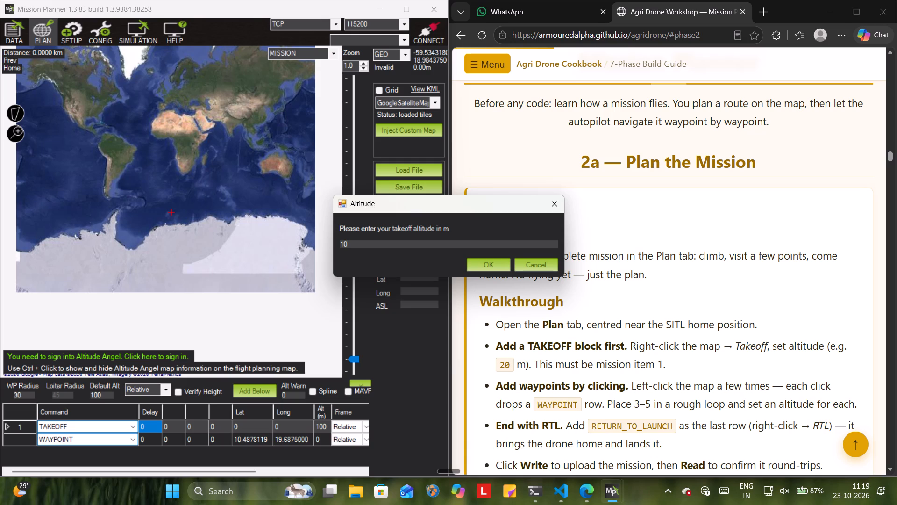
{"action": "key", "text": "BackSpace"}
{"action": "key", "text": "BackSpace"}
{"action": "key", "text": "BackSpace"}
{"action": "type", "text": "20"}
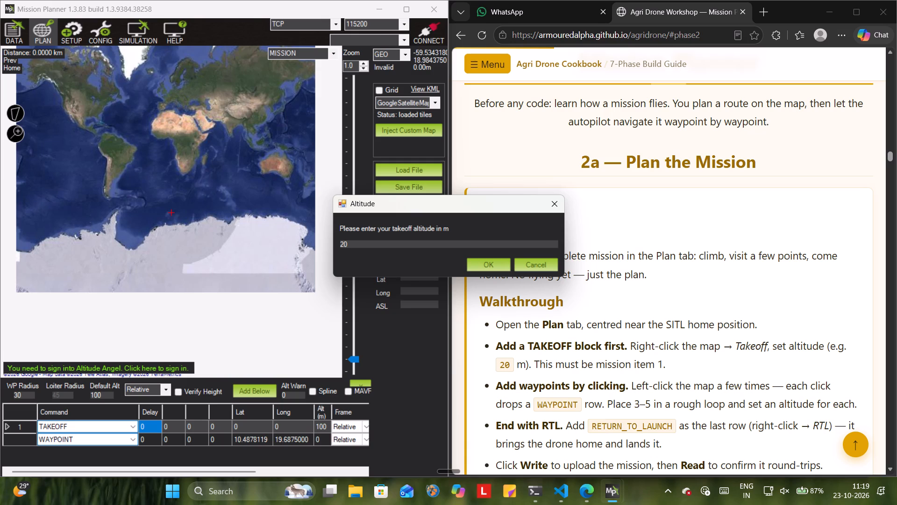
{"action": "left_click", "coordinate": [477, 266]}
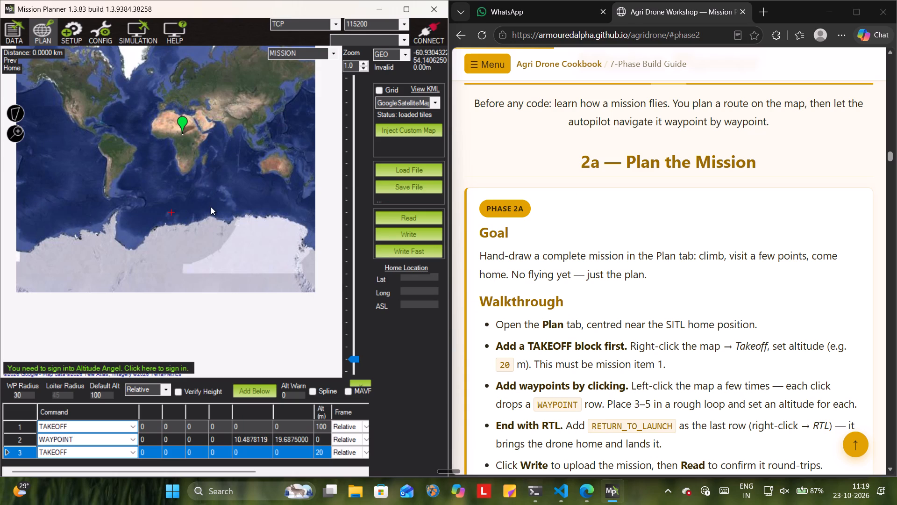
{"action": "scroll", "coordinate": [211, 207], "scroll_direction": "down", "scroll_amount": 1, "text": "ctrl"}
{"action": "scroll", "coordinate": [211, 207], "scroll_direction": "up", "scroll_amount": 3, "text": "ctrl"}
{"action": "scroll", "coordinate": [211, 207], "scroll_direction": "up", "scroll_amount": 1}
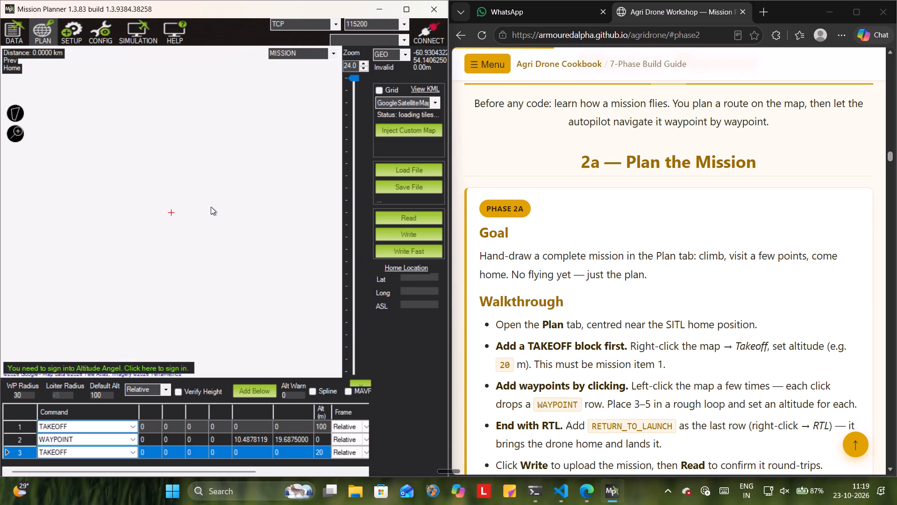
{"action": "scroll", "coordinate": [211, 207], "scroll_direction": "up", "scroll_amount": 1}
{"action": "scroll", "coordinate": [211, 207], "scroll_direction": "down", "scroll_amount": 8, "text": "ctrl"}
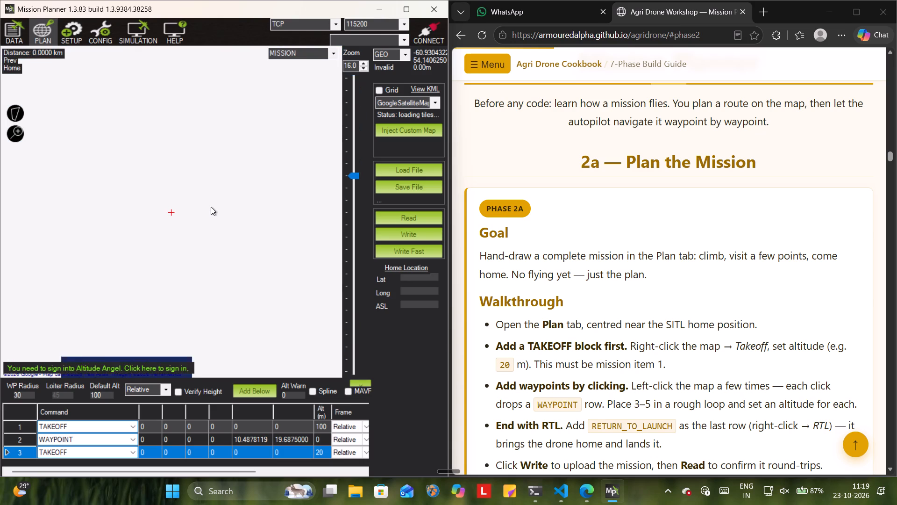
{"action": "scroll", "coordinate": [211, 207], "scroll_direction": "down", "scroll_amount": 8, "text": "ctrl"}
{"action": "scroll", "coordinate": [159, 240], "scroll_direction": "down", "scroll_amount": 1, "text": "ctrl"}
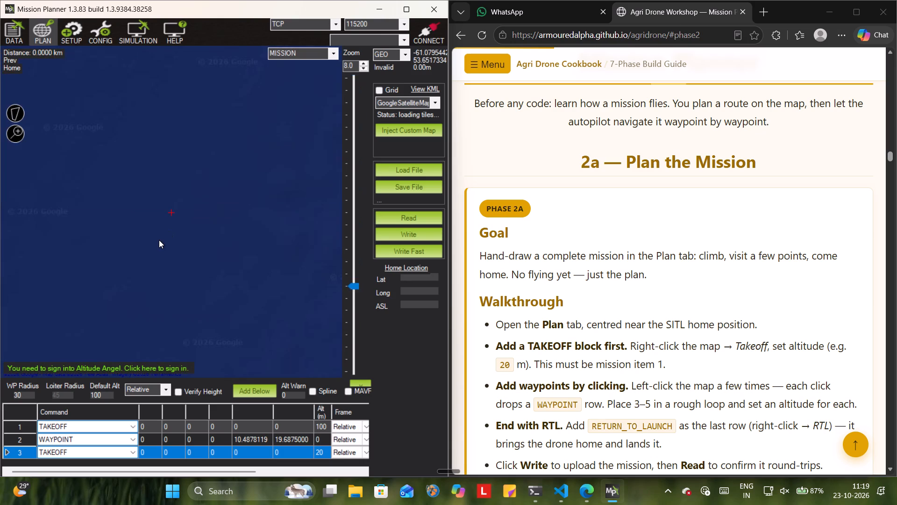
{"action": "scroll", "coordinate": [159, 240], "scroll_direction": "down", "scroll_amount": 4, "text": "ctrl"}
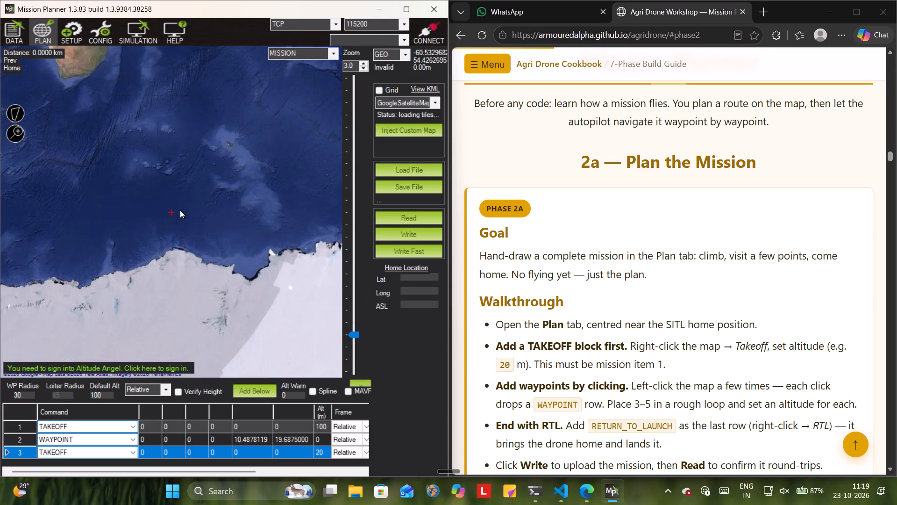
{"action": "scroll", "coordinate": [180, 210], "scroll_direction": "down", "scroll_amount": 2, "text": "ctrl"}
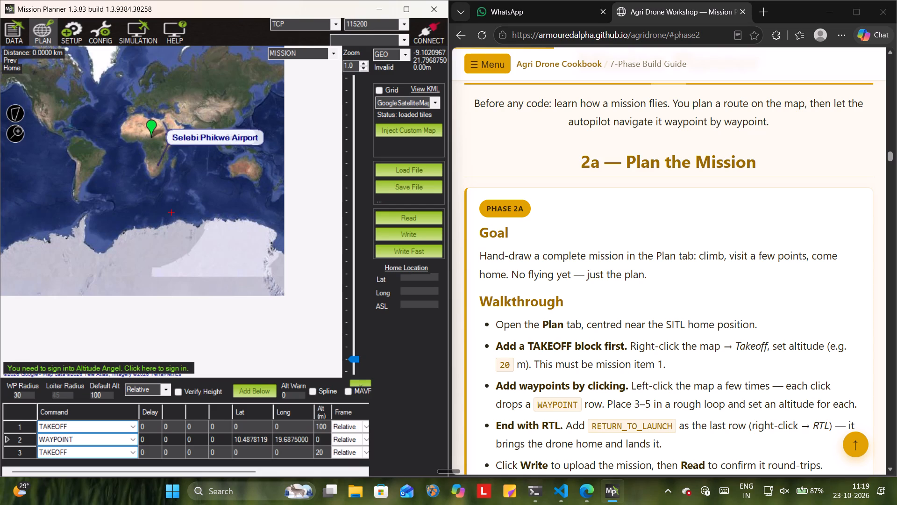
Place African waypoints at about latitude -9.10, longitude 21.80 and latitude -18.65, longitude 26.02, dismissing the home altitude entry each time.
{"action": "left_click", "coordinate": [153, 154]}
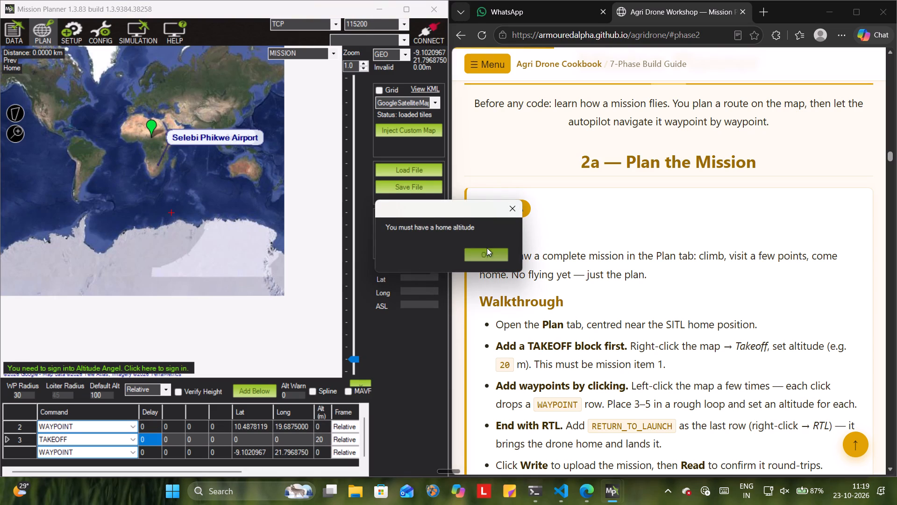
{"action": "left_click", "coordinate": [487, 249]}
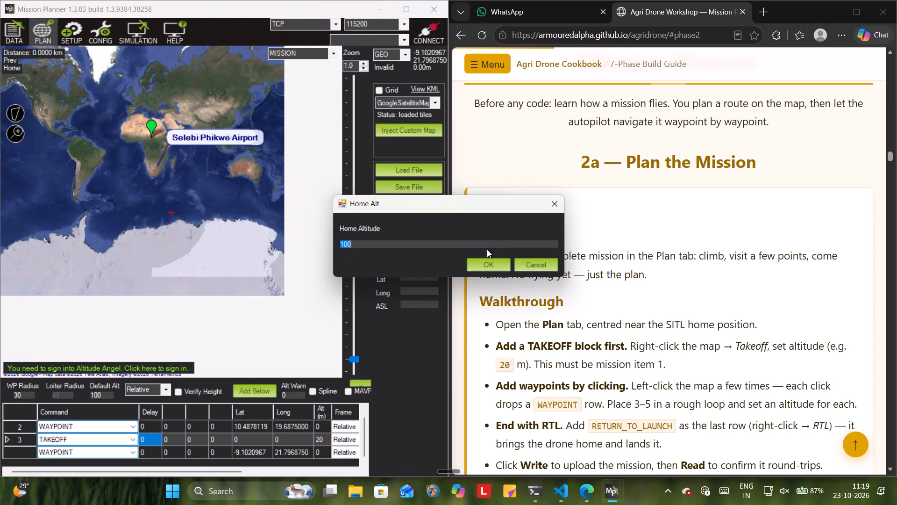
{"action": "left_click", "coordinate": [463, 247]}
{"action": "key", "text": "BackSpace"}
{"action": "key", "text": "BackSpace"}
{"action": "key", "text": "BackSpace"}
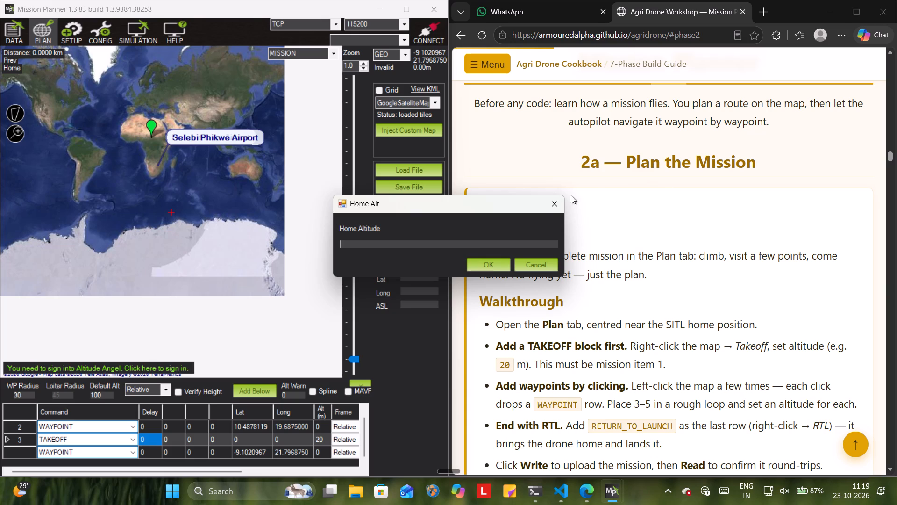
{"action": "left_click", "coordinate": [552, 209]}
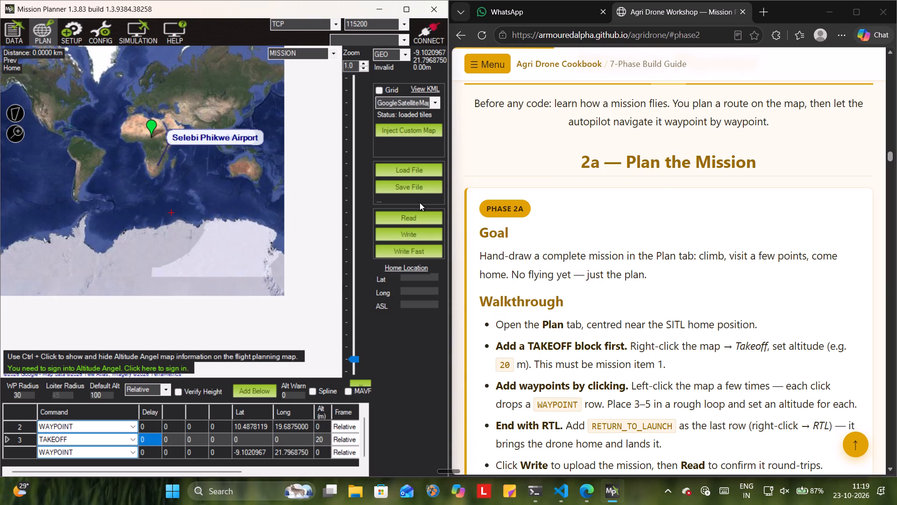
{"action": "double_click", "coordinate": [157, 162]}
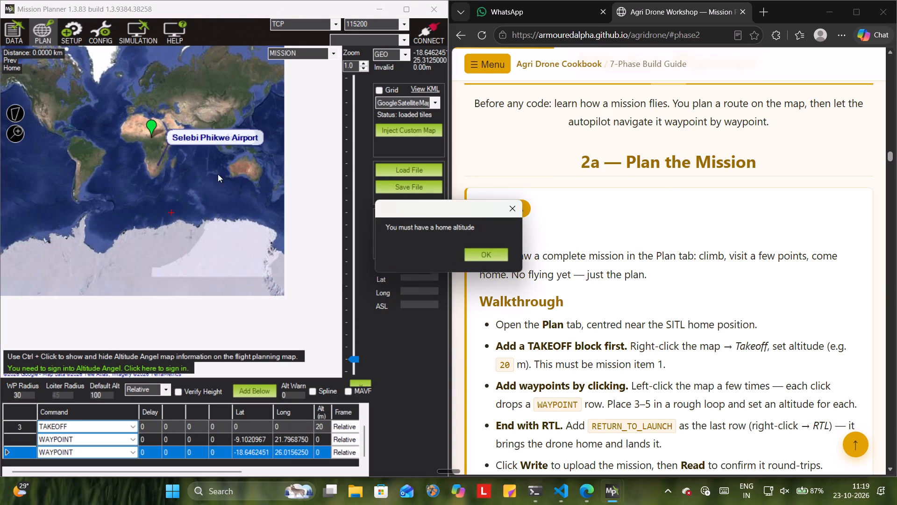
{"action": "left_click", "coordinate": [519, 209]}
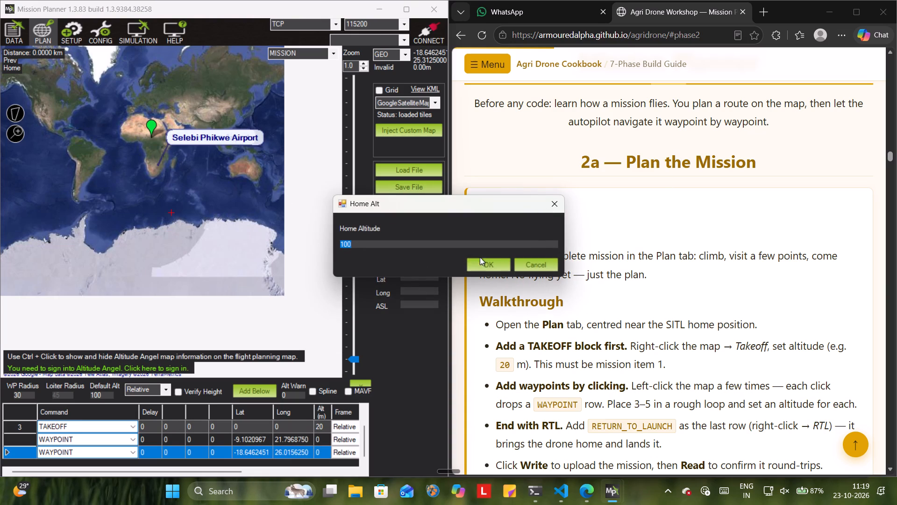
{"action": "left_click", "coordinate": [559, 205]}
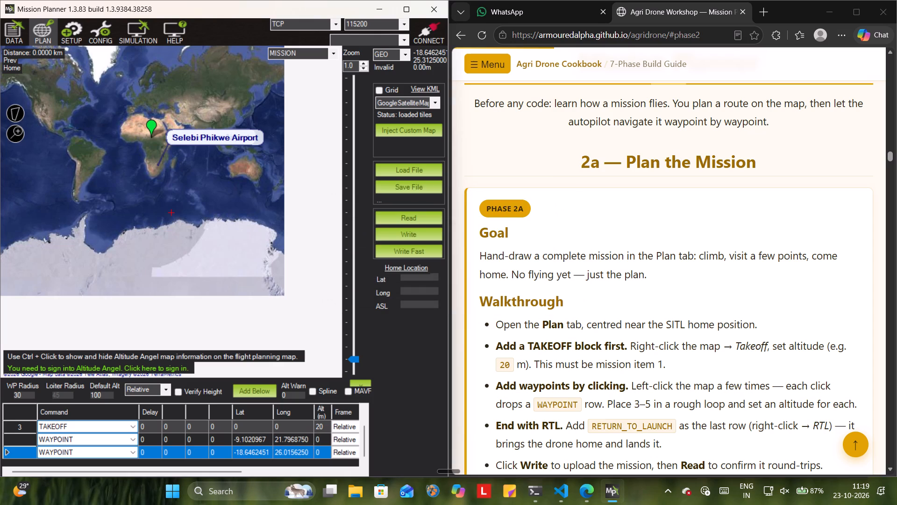
Place a waypoint at about latitude 4.92, longitude 14.06, and set the home altitude to 20.
{"action": "left_click", "coordinate": [147, 142]}
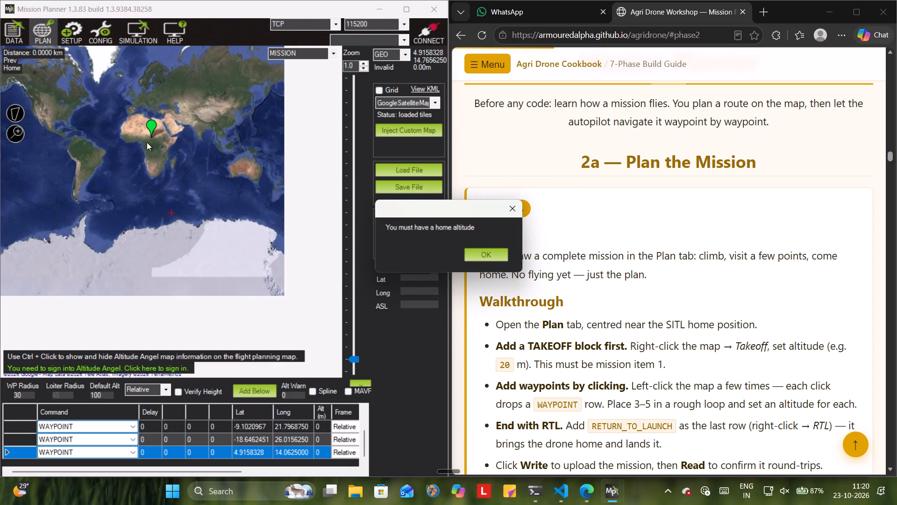
{"action": "left_click", "coordinate": [487, 252]}
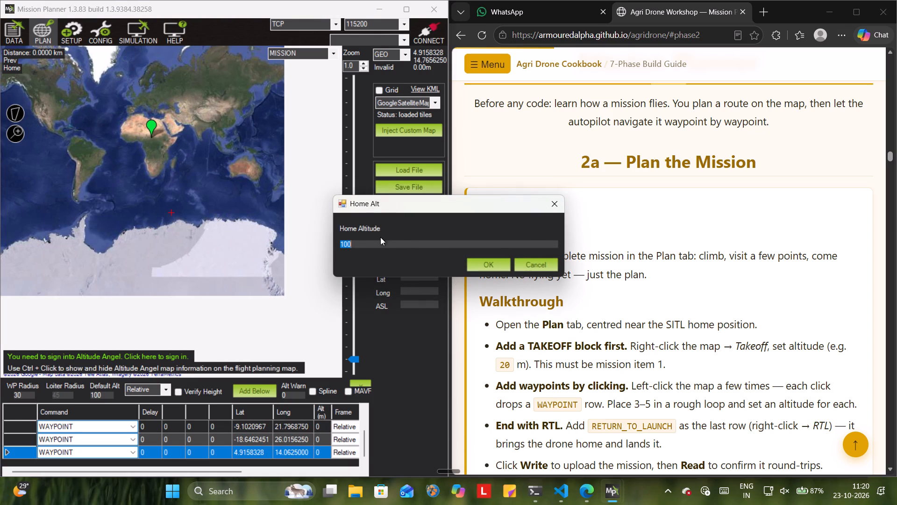
{"action": "left_click", "coordinate": [377, 242]}
{"action": "key", "text": "BackSpace"}
{"action": "key", "text": "BackSpace"}
{"action": "key", "text": "BackSpace"}
{"action": "key", "text": "BackSpace"}
{"action": "key", "text": "BackSpace"}
{"action": "type", "text": "20"}
{"action": "key", "text": "Return"}
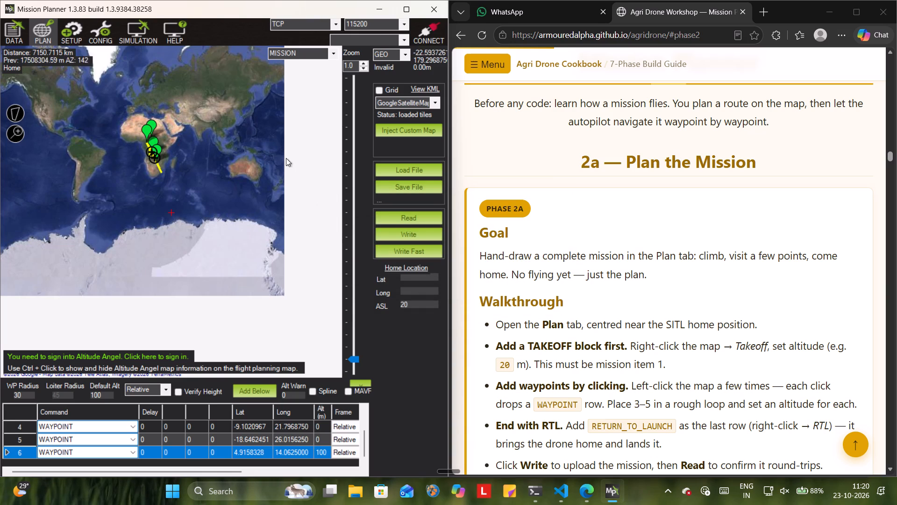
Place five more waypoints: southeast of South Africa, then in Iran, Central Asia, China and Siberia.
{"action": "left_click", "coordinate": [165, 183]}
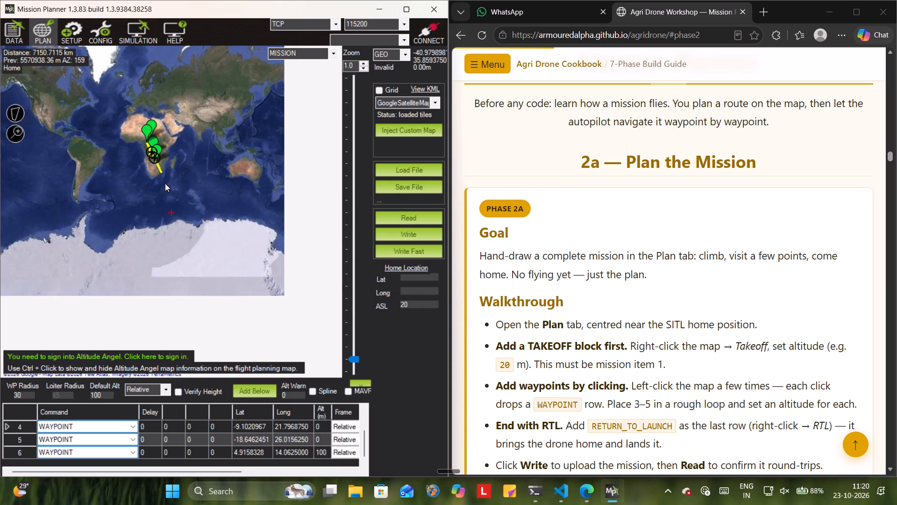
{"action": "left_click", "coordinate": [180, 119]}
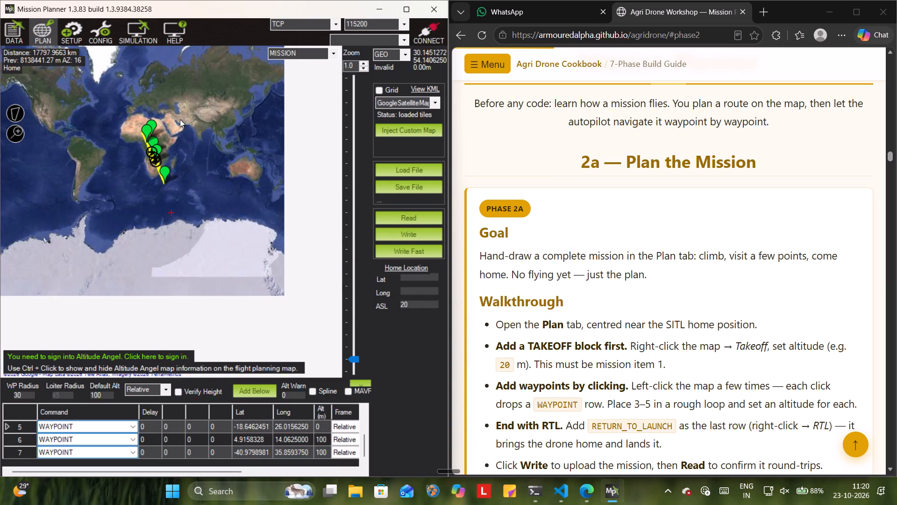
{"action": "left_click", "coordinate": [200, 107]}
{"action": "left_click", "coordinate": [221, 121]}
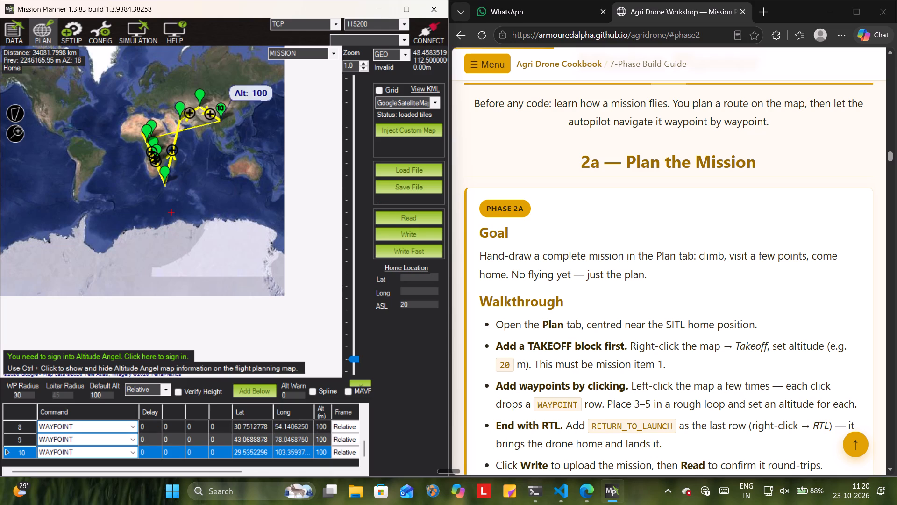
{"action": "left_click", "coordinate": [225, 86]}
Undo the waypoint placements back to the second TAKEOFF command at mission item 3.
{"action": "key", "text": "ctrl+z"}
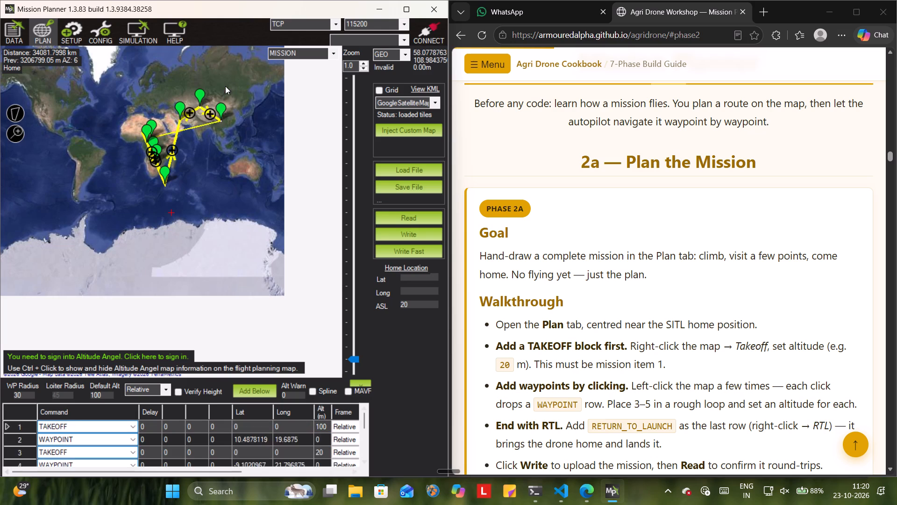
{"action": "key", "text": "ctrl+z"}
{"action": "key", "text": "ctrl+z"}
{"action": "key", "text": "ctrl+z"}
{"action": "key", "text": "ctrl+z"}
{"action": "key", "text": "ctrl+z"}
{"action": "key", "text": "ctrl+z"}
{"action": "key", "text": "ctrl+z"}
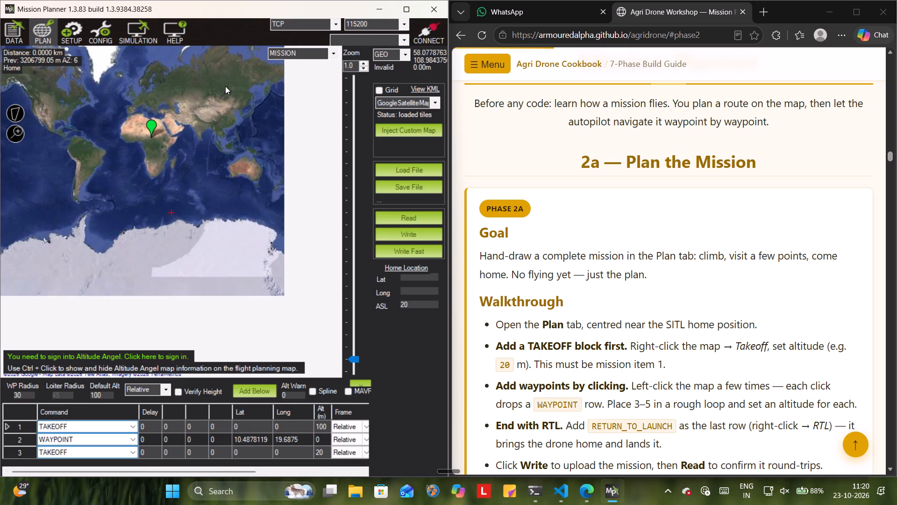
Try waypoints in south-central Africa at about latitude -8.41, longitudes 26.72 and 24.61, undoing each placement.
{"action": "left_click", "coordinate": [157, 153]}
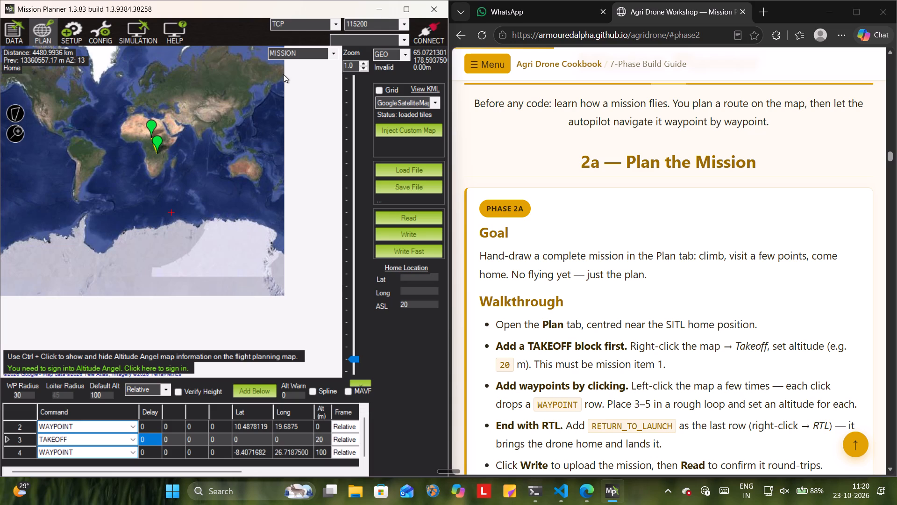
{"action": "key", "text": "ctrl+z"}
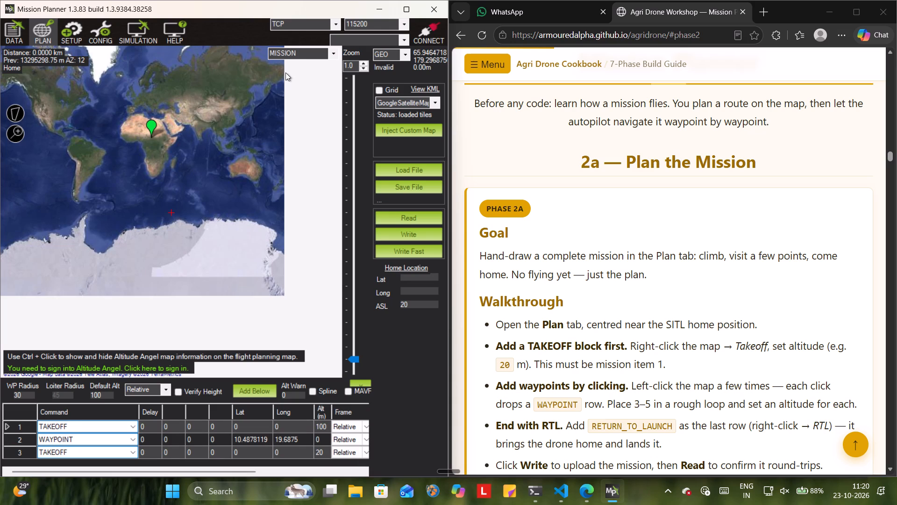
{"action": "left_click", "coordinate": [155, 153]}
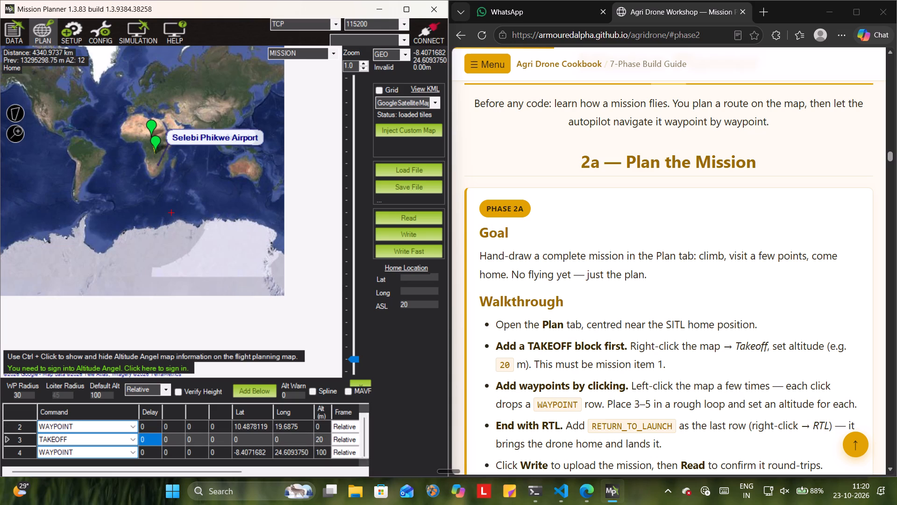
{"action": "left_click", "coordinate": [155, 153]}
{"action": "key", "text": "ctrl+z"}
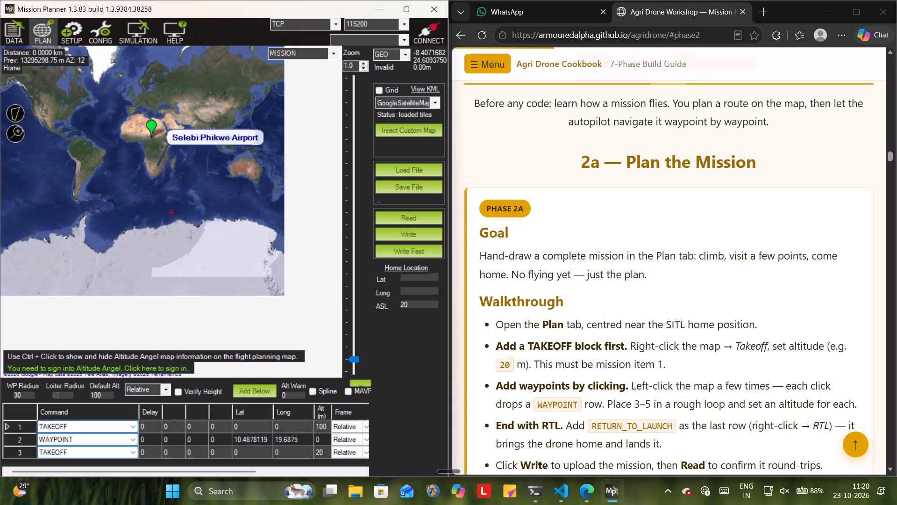
Place a waypoint southeast of the existing central African waypoint, at about latitude 10.41, longitude 19.78.
{"action": "scroll", "coordinate": [155, 153], "scroll_direction": "up", "scroll_amount": 3, "text": "ctrl"}
{"action": "scroll", "coordinate": [155, 153], "scroll_direction": "up", "scroll_amount": 1}
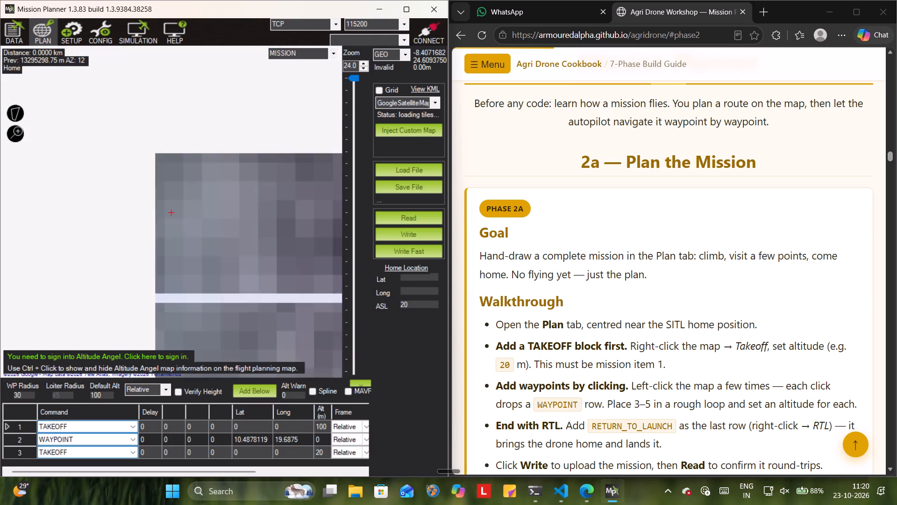
{"action": "scroll", "coordinate": [155, 153], "scroll_direction": "up", "scroll_amount": 1}
{"action": "left_click_drag", "start_coordinate": [354, 116], "coordinate": [357, 216]}
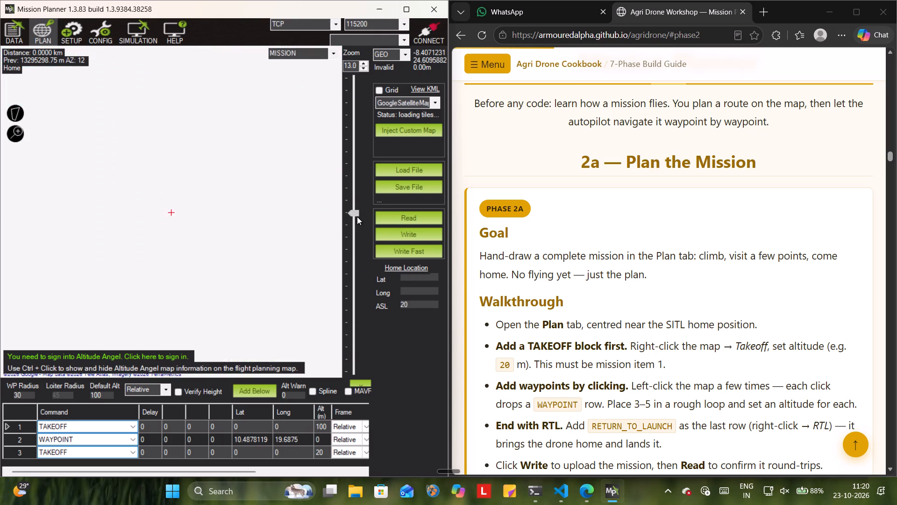
{"action": "left_click_drag", "start_coordinate": [357, 216], "coordinate": [356, 270]}
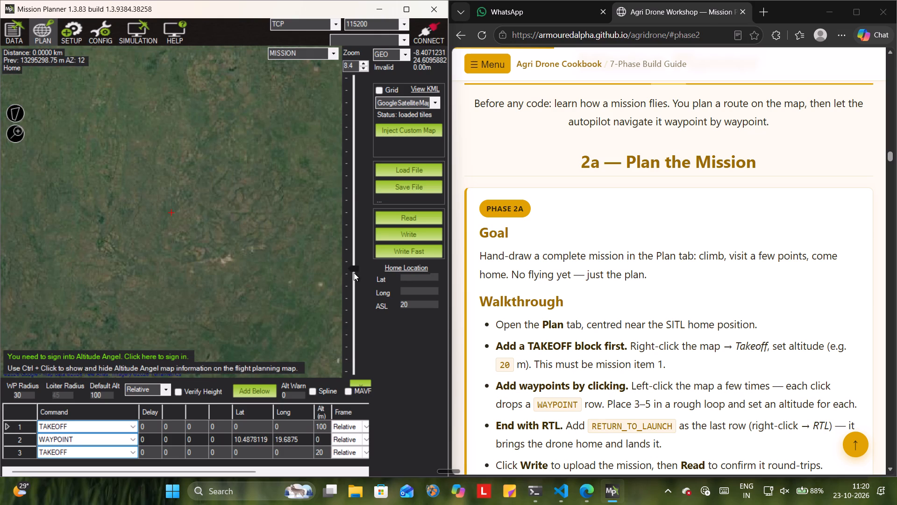
{"action": "left_click_drag", "start_coordinate": [355, 271], "coordinate": [363, 359]}
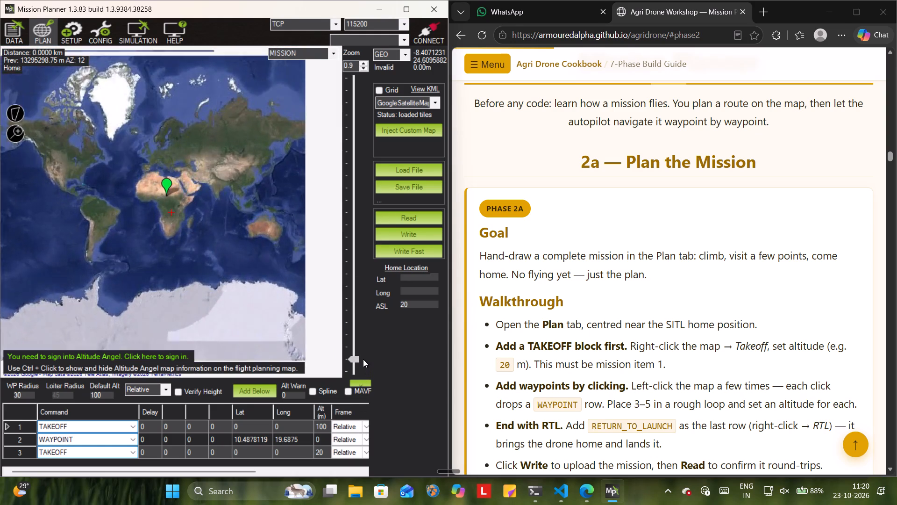
{"action": "left_click_drag", "start_coordinate": [363, 359], "coordinate": [363, 331]}
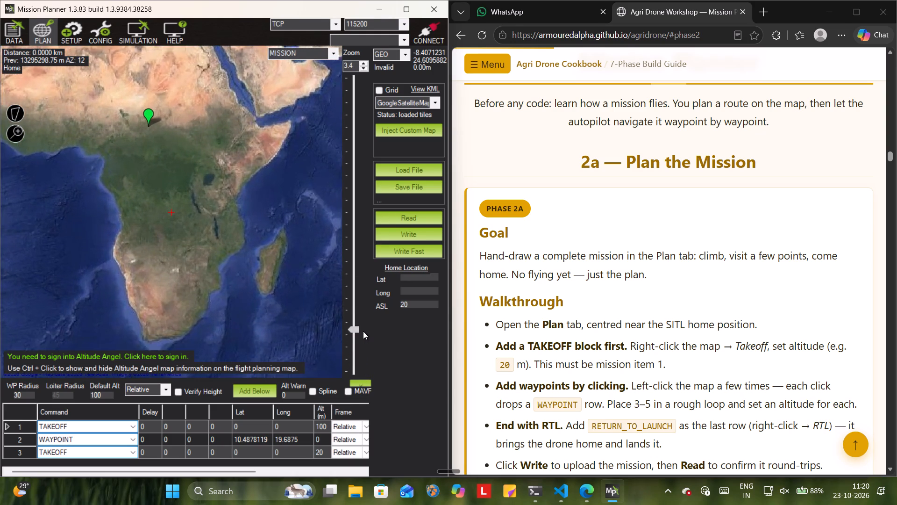
{"action": "left_click_drag", "start_coordinate": [363, 331], "coordinate": [363, 326]}
{"action": "left_click_drag", "start_coordinate": [216, 192], "coordinate": [225, 227]}
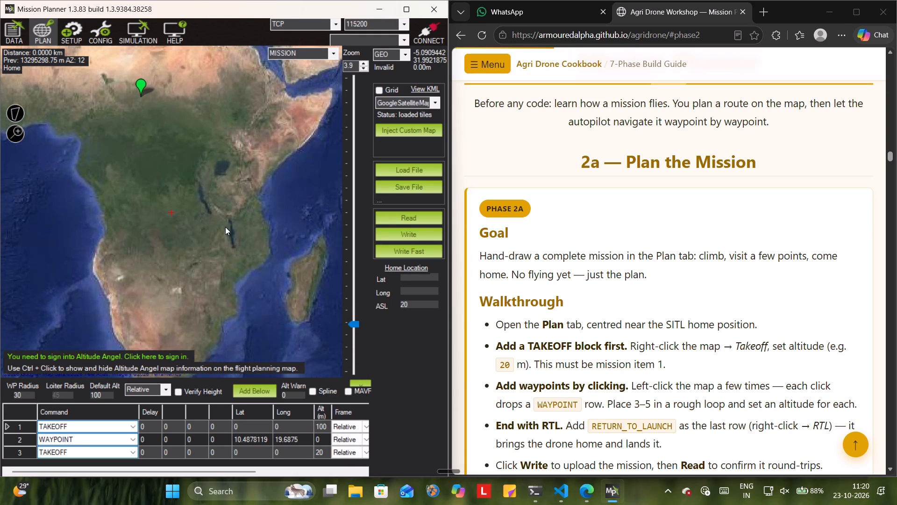
{"action": "left_click_drag", "start_coordinate": [225, 227], "coordinate": [227, 231]}
{"action": "left_click", "coordinate": [16, 137]}
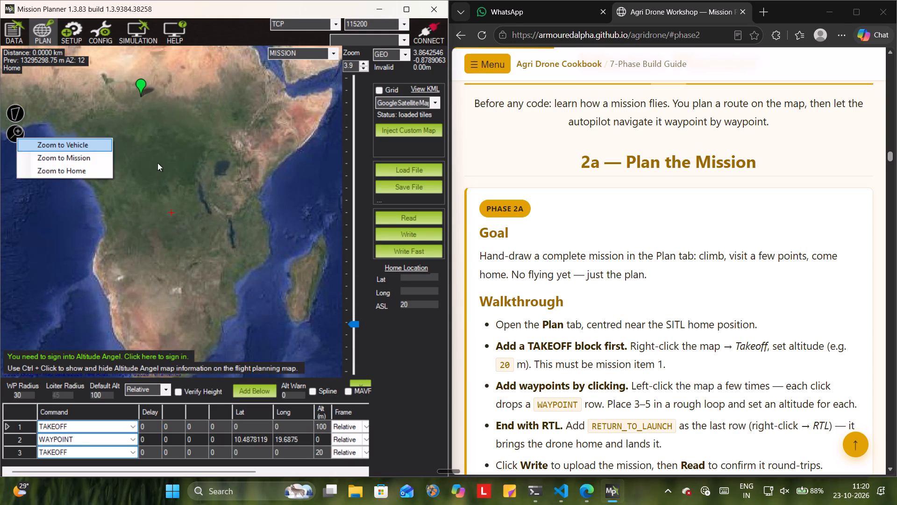
{"action": "left_click_drag", "start_coordinate": [174, 168], "coordinate": [203, 272]}
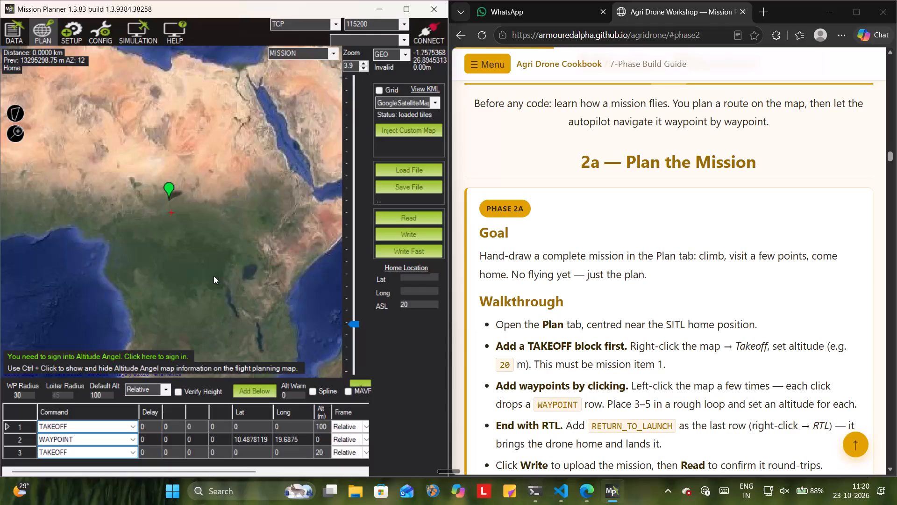
{"action": "left_click_drag", "start_coordinate": [352, 322], "coordinate": [352, 273]}
{"action": "left_click_drag", "start_coordinate": [195, 202], "coordinate": [210, 338]}
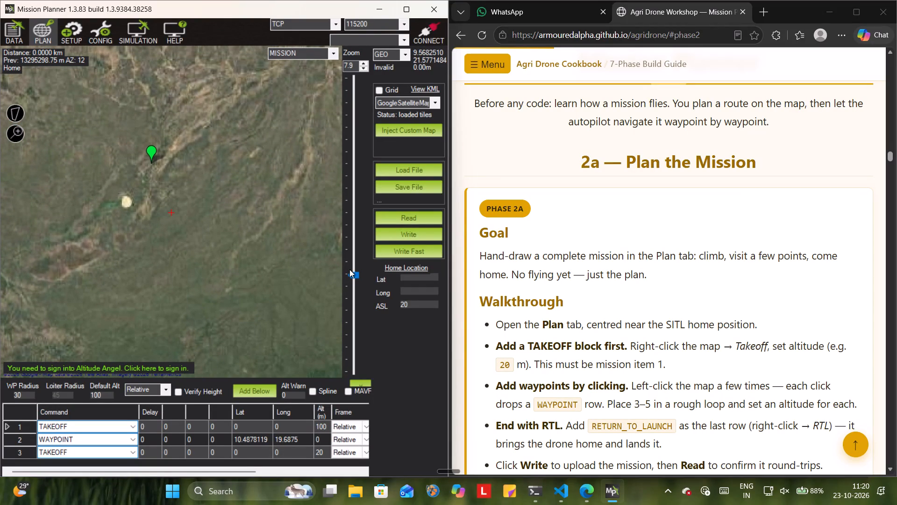
{"action": "left_click_drag", "start_coordinate": [355, 274], "coordinate": [352, 250]}
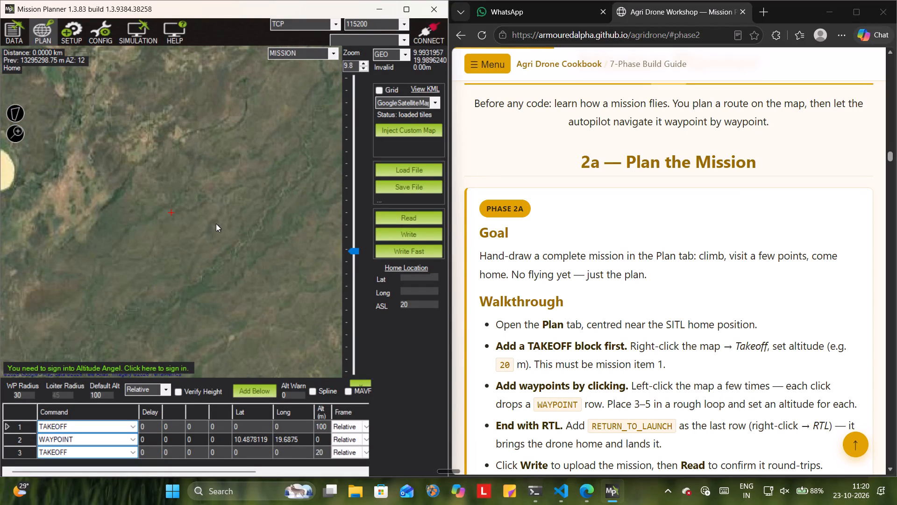
{"action": "left_click_drag", "start_coordinate": [177, 222], "coordinate": [229, 349]}
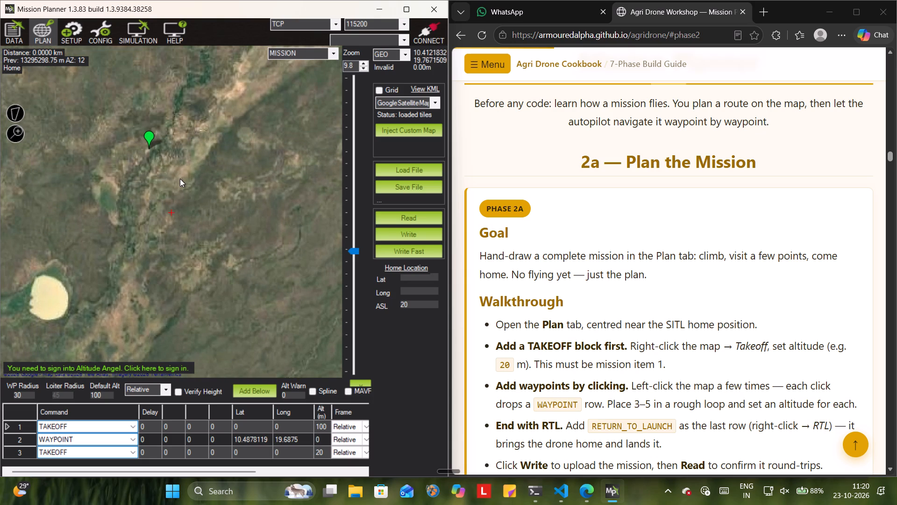
{"action": "left_click", "coordinate": [183, 178]}
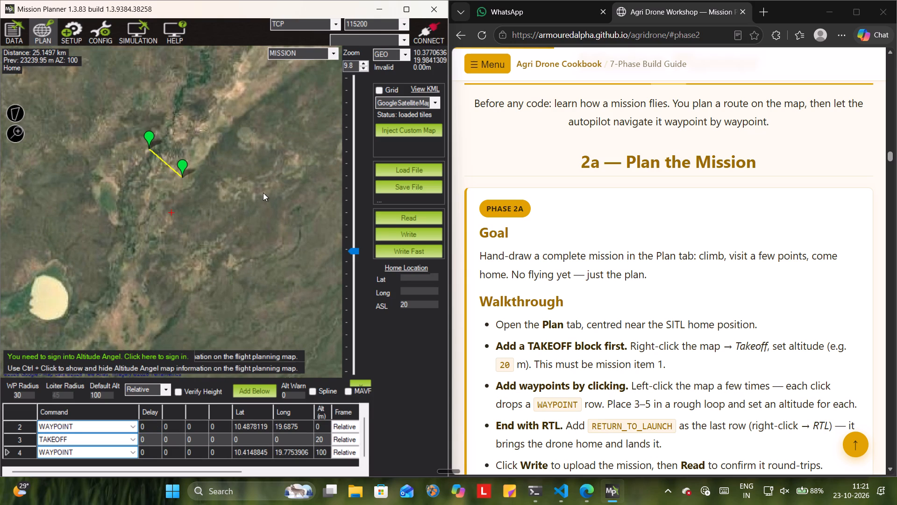
Following the Phase 2a walkthrough, place another waypoint southwest of the first one, at about latitude 10.40, longitude 19.63.
{"action": "scroll", "coordinate": [612, 346], "scroll_direction": "down", "scroll_amount": 2}
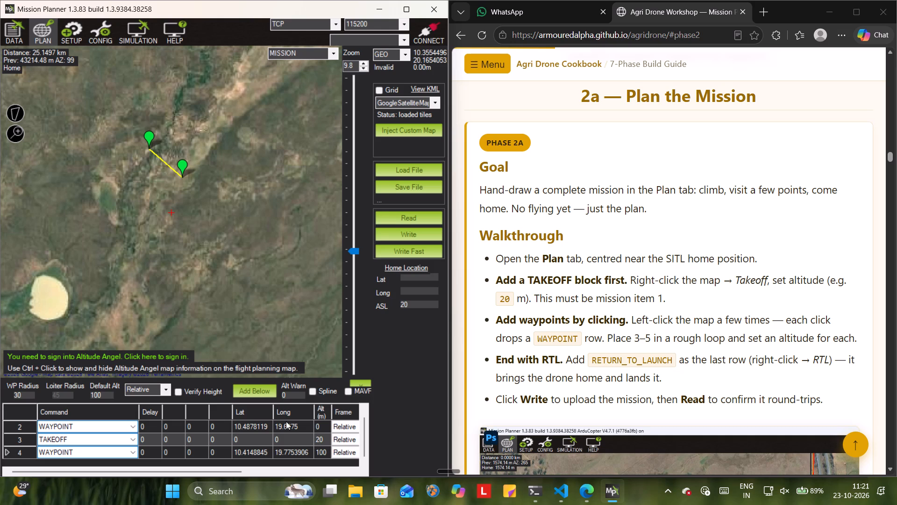
{"action": "scroll", "coordinate": [128, 427], "scroll_direction": "up", "scroll_amount": 1}
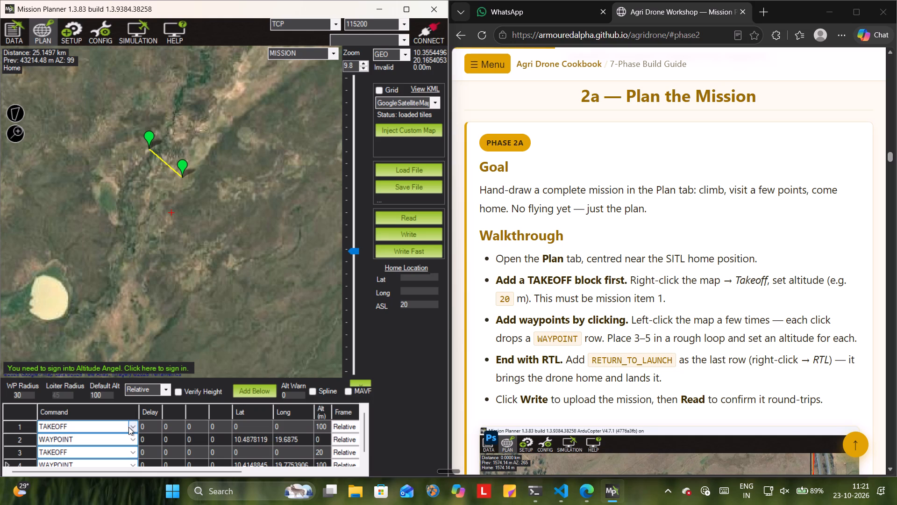
{"action": "scroll", "coordinate": [273, 433], "scroll_direction": "down", "scroll_amount": 1}
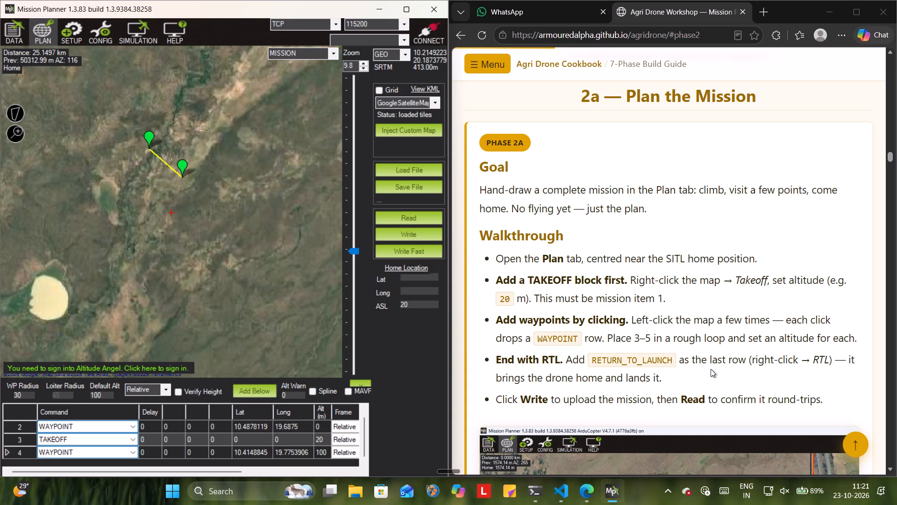
{"action": "scroll", "coordinate": [711, 369], "scroll_direction": "down", "scroll_amount": 4}
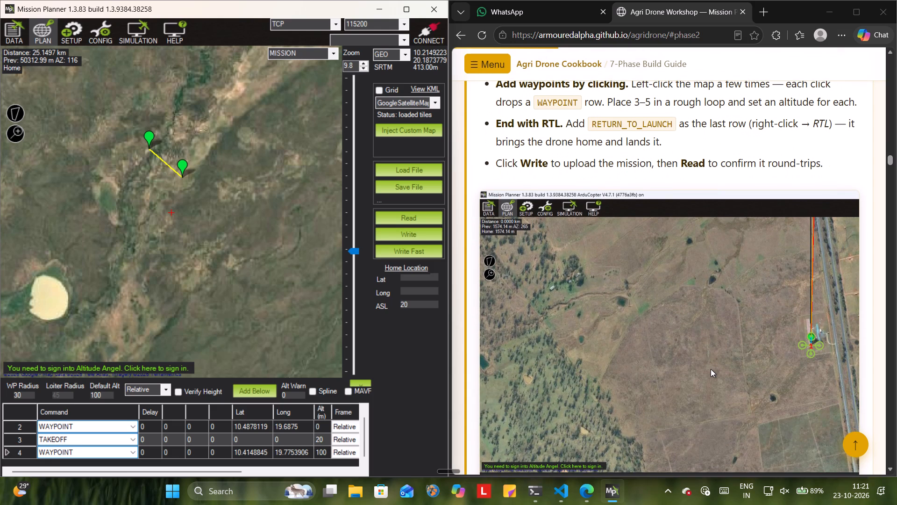
{"action": "scroll", "coordinate": [711, 369], "scroll_direction": "down", "scroll_amount": 1}
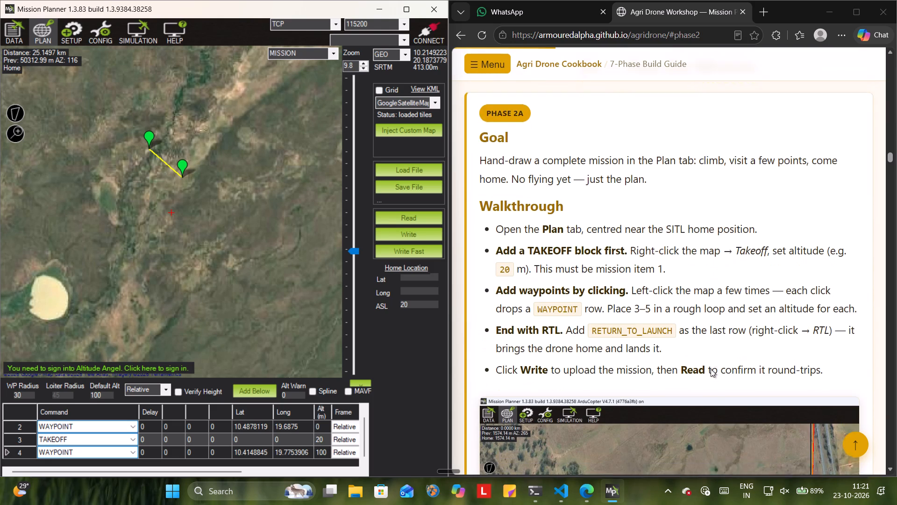
{"action": "scroll", "coordinate": [711, 369], "scroll_direction": "down", "scroll_amount": 1}
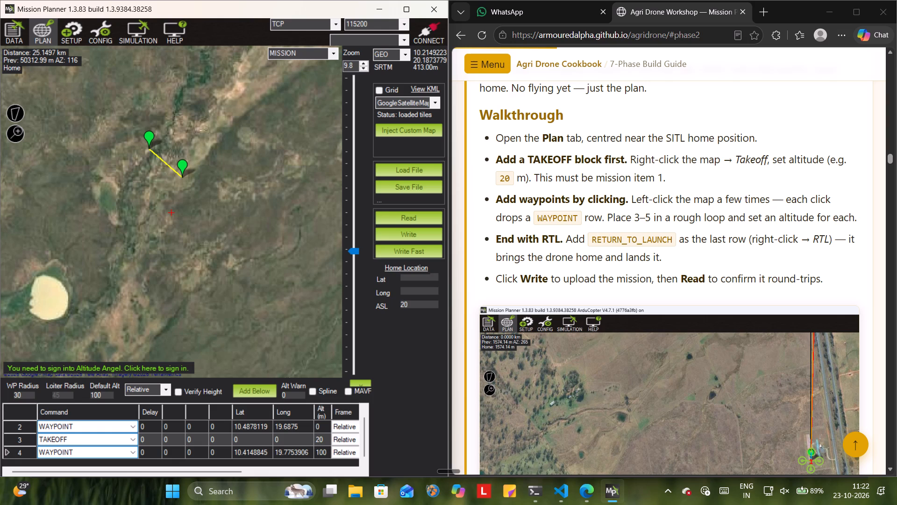
{"action": "left_click", "coordinate": [128, 185]}
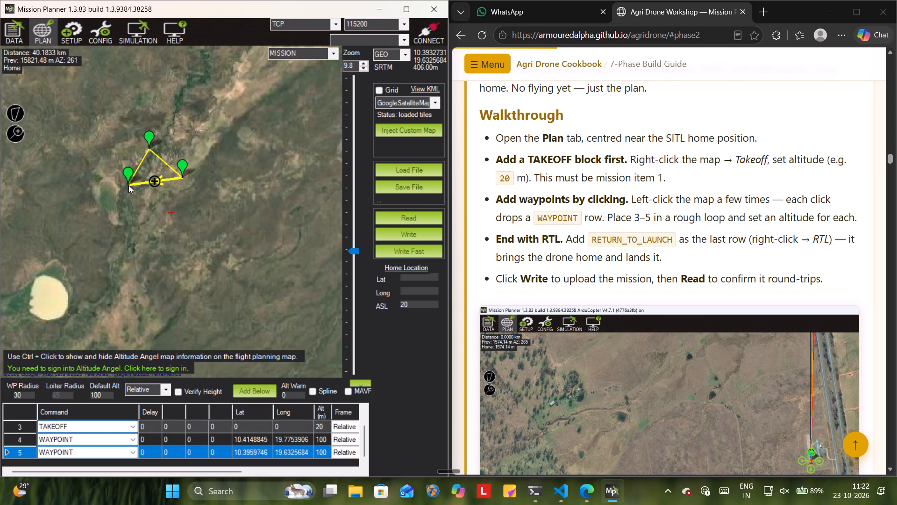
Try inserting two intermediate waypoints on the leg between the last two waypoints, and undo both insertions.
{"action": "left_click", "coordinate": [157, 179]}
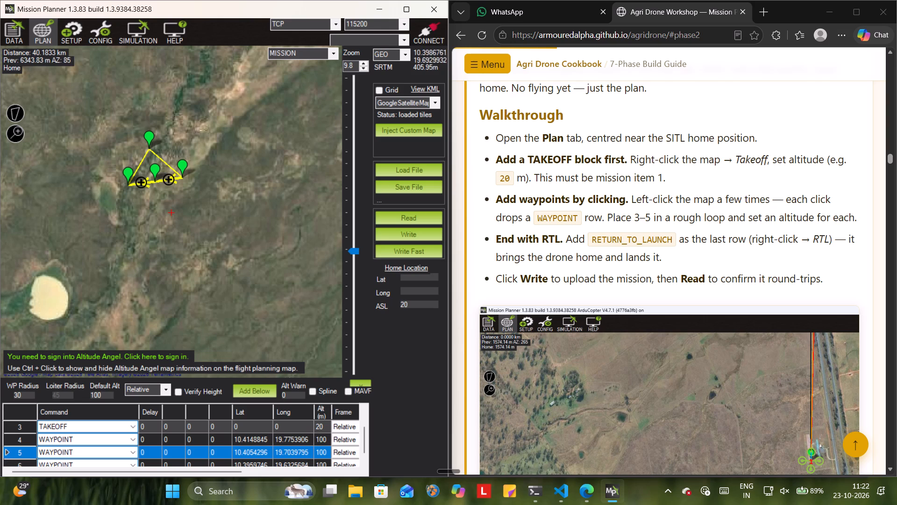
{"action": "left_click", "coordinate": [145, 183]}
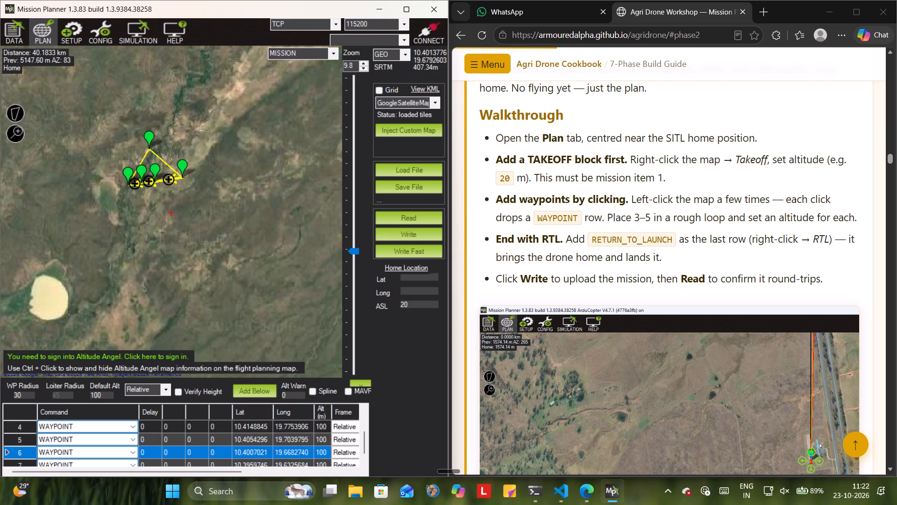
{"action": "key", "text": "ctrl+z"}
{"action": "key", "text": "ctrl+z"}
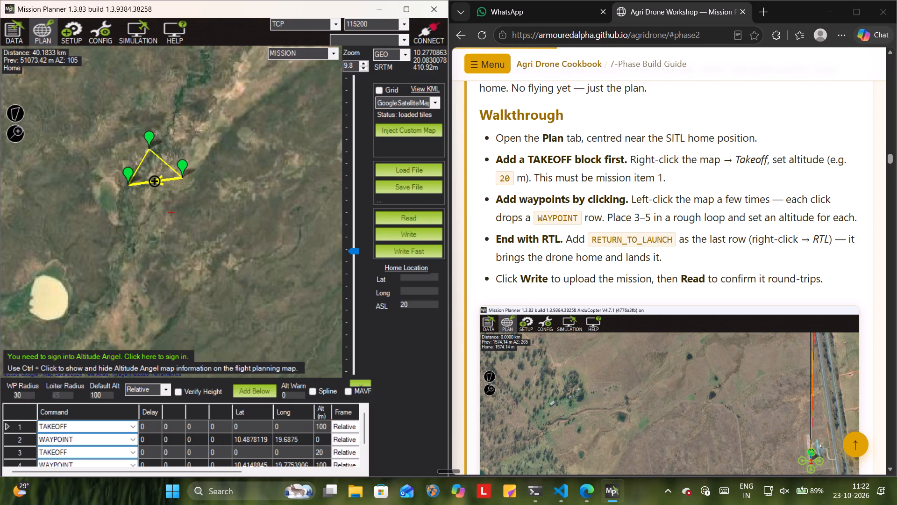
Add a RETURN_TO_LAUNCH command as the last mission item.
{"action": "right_click", "coordinate": [253, 206]}
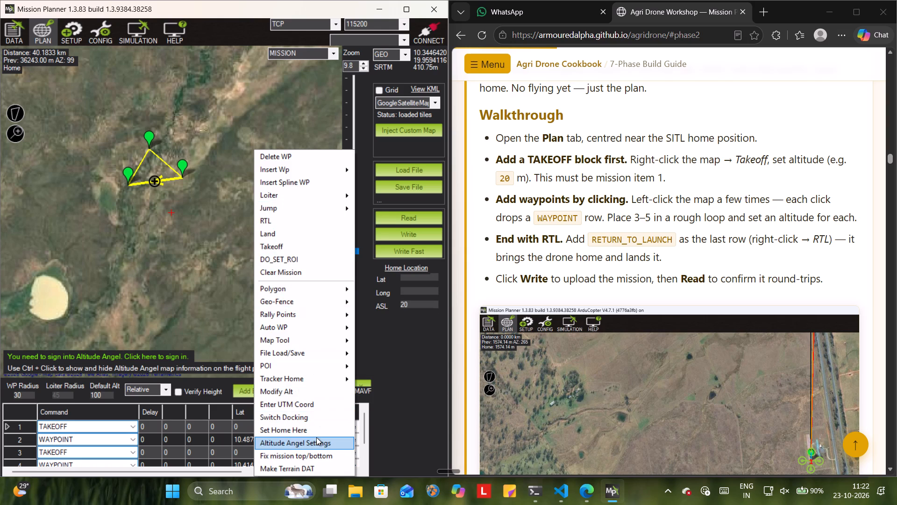
{"action": "scroll", "coordinate": [316, 437], "scroll_direction": "down", "scroll_amount": 2}
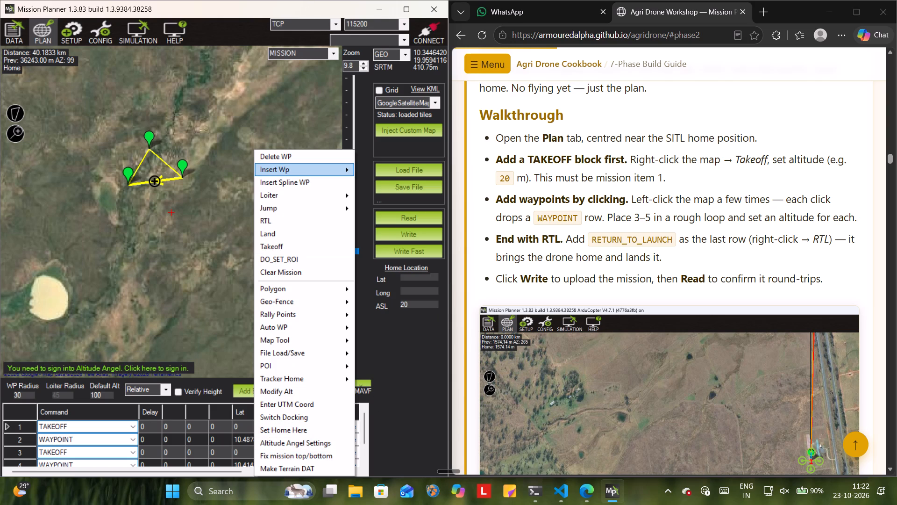
{"action": "left_click", "coordinate": [272, 222]}
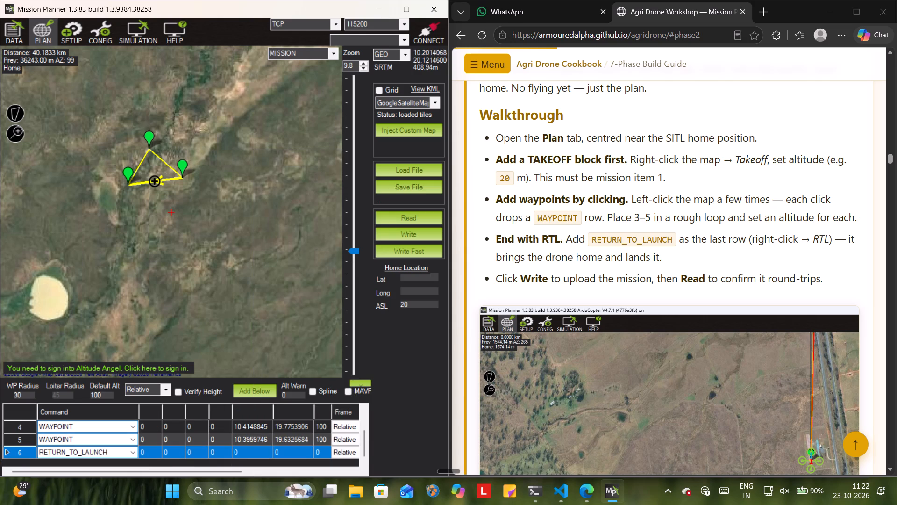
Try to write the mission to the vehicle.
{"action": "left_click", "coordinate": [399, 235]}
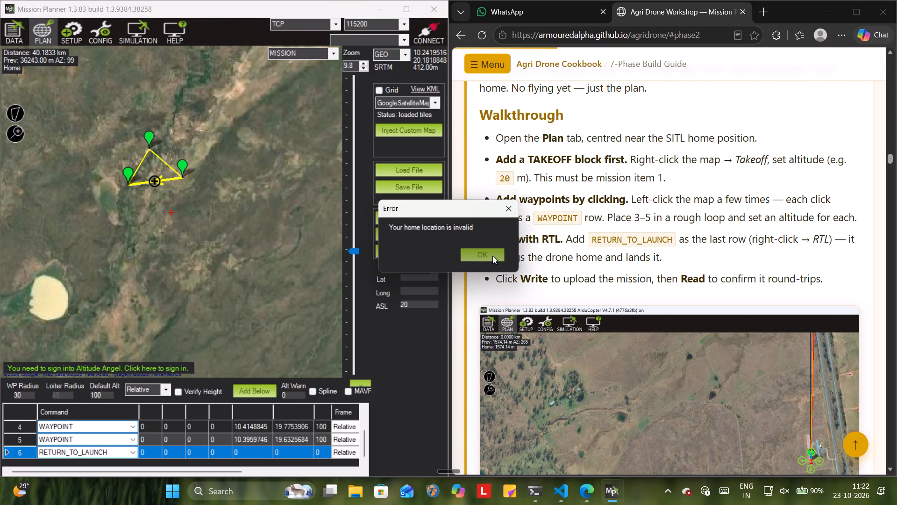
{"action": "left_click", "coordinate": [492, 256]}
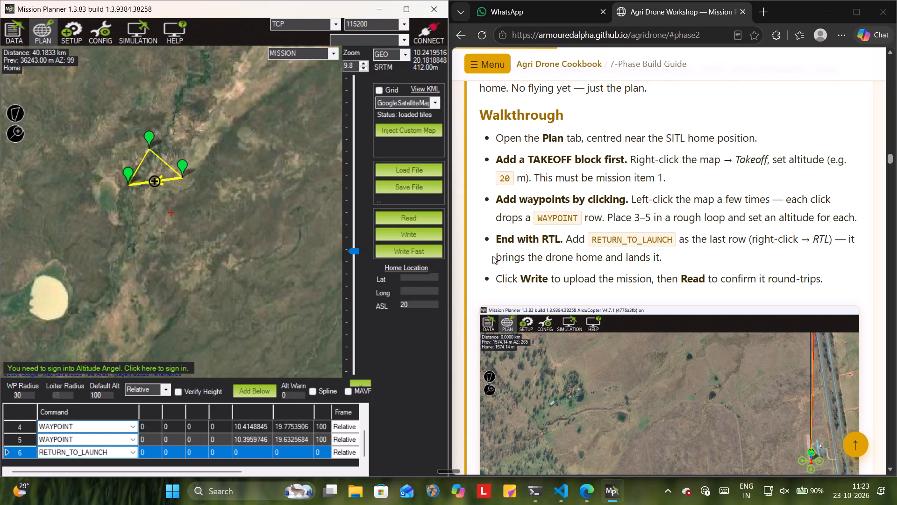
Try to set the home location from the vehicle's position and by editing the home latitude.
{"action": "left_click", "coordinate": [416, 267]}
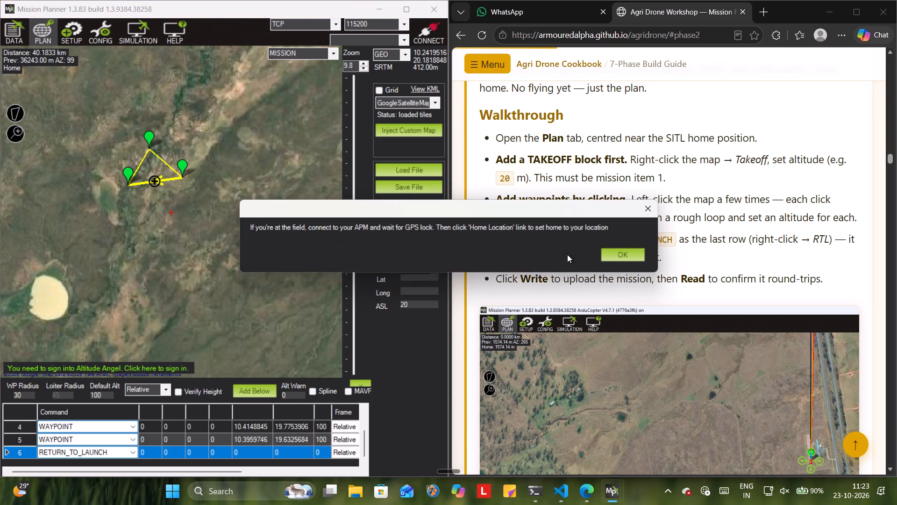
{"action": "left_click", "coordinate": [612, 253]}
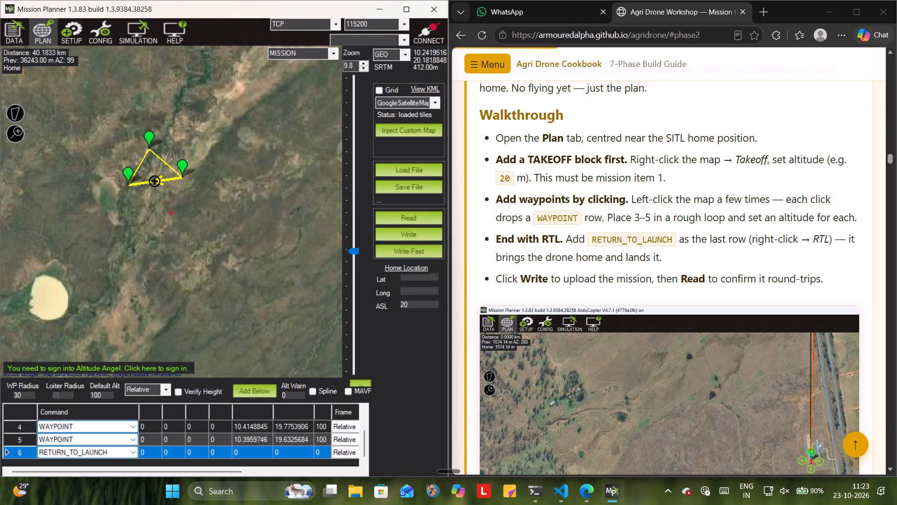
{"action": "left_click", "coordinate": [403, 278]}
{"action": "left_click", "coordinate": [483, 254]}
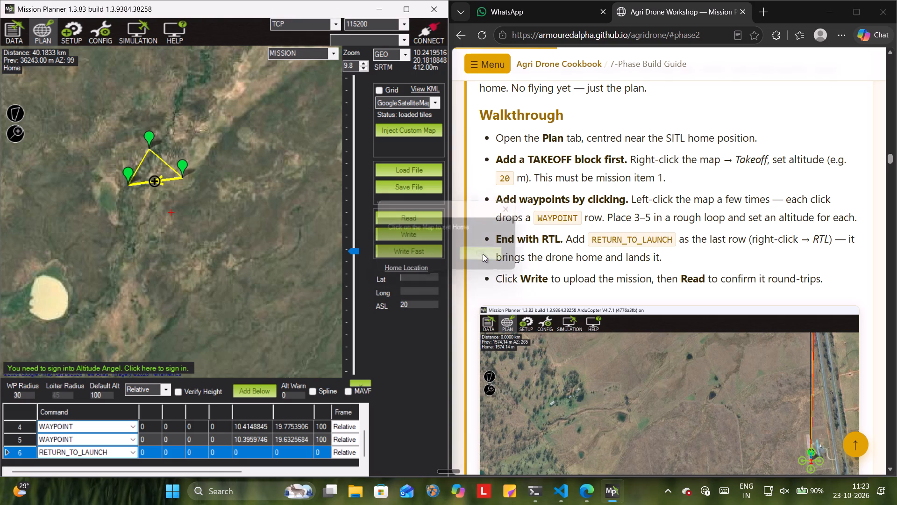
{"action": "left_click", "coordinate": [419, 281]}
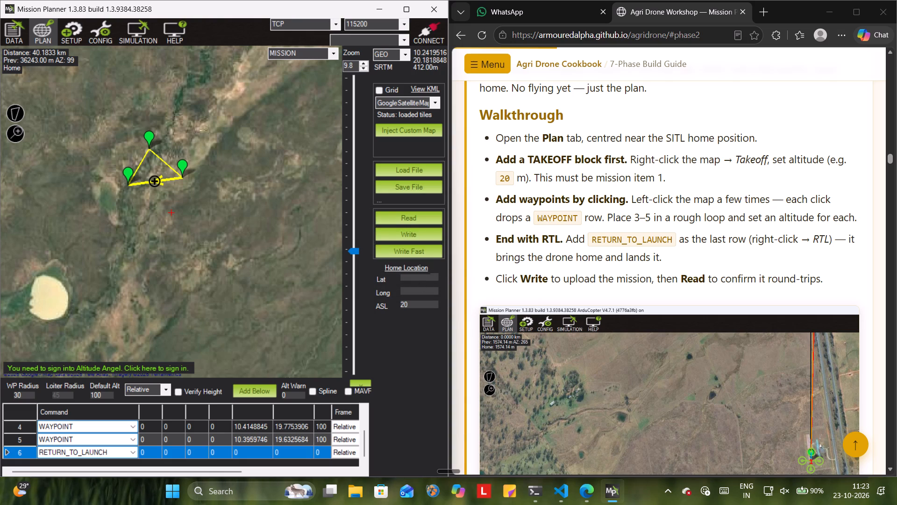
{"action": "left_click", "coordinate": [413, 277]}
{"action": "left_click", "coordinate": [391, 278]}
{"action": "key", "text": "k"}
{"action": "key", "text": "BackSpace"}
Check the workshop's reference screenshot of the Plan view and close Mission Planner.
{"action": "scroll", "coordinate": [561, 285], "scroll_direction": "down", "scroll_amount": 4}
{"action": "scroll", "coordinate": [684, 326], "scroll_direction": "down", "scroll_amount": 1}
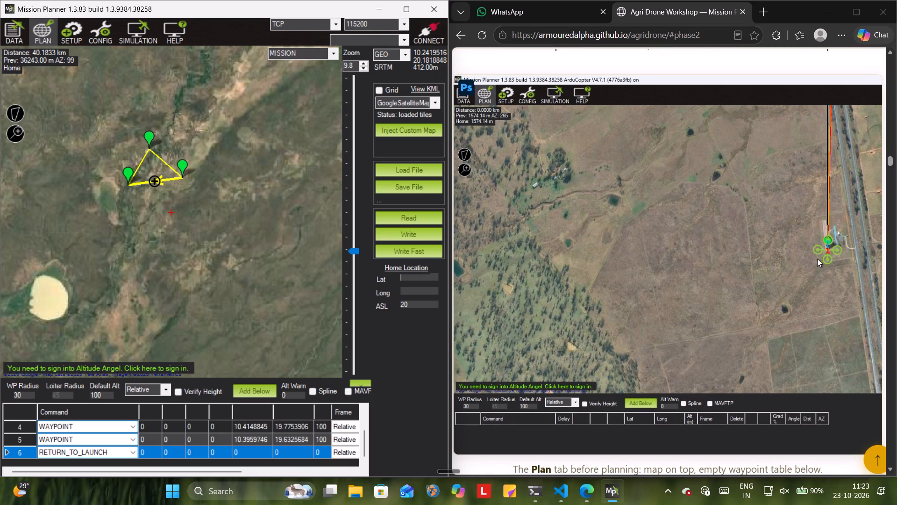
{"action": "left_click", "coordinate": [425, 1]}
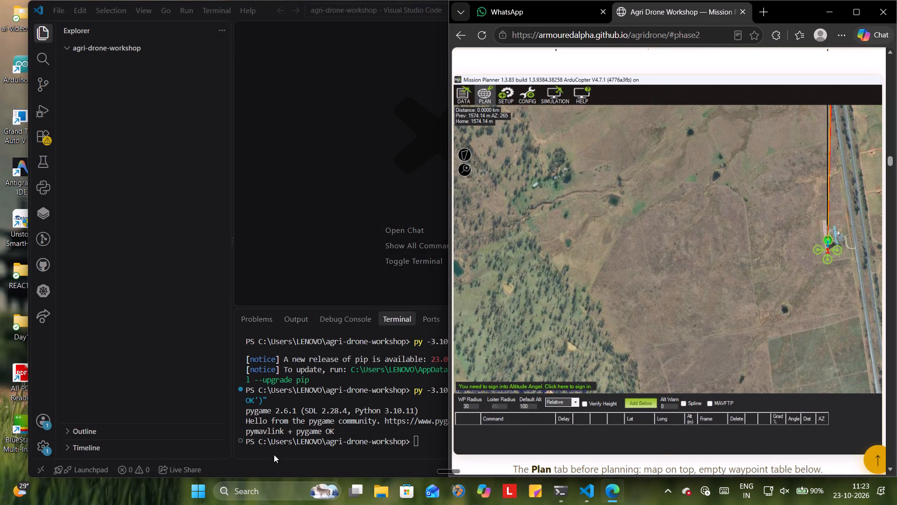
Reopen Mission Planner.
{"action": "left_click", "coordinate": [279, 494]}
{"action": "left_click_drag", "start_coordinate": [306, 81], "coordinate": [297, 92]}
{"action": "left_click", "coordinate": [297, 92]}
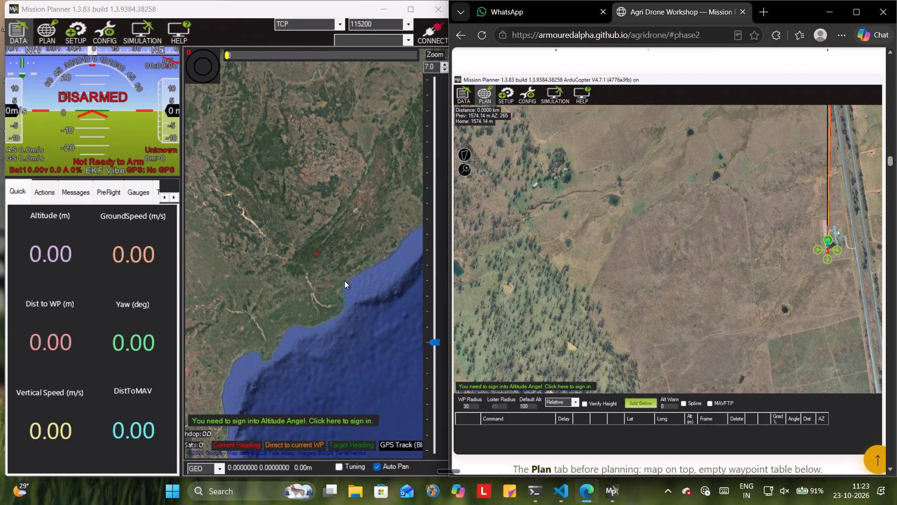
Look over the flight data map at different scales, from close-up terrain to the whole world.
{"action": "scroll", "coordinate": [330, 258], "scroll_direction": "up", "scroll_amount": 7, "text": "ctrl"}
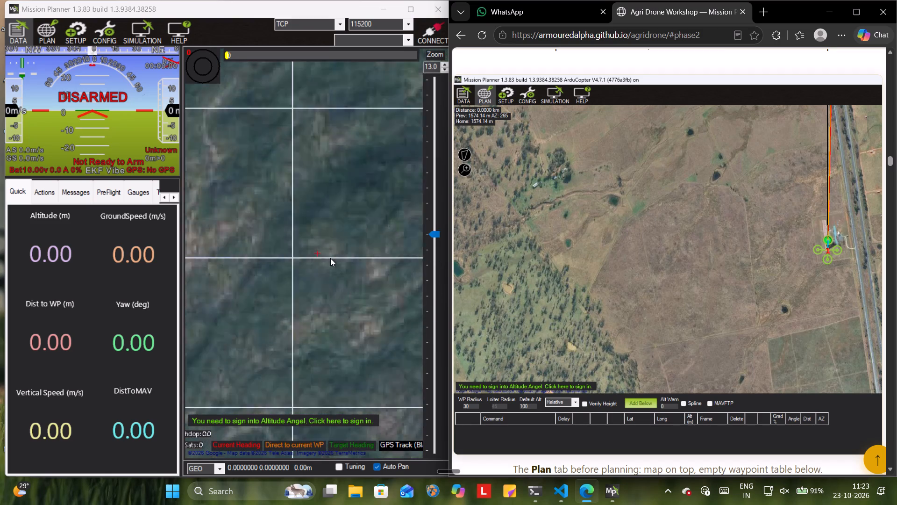
{"action": "scroll", "coordinate": [330, 258], "scroll_direction": "up", "scroll_amount": 5, "text": "ctrl"}
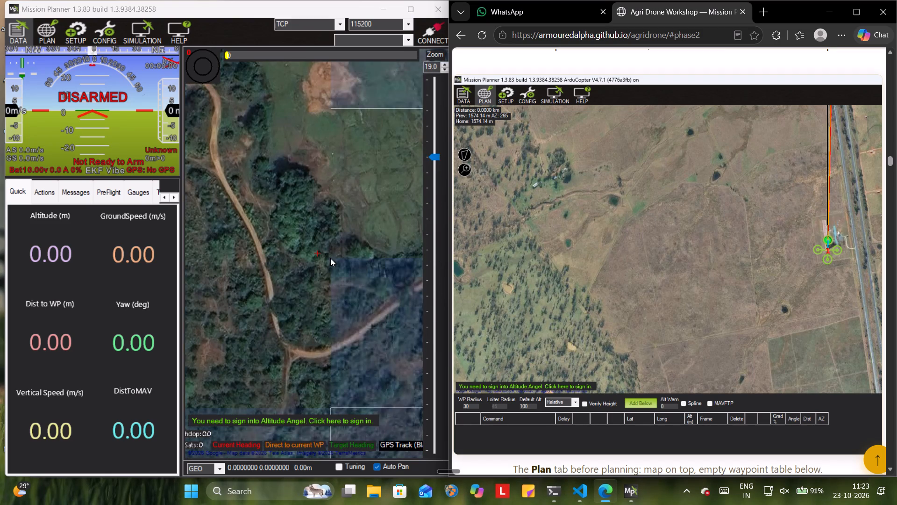
{"action": "scroll", "coordinate": [330, 258], "scroll_direction": "up", "scroll_amount": 2, "text": "ctrl"}
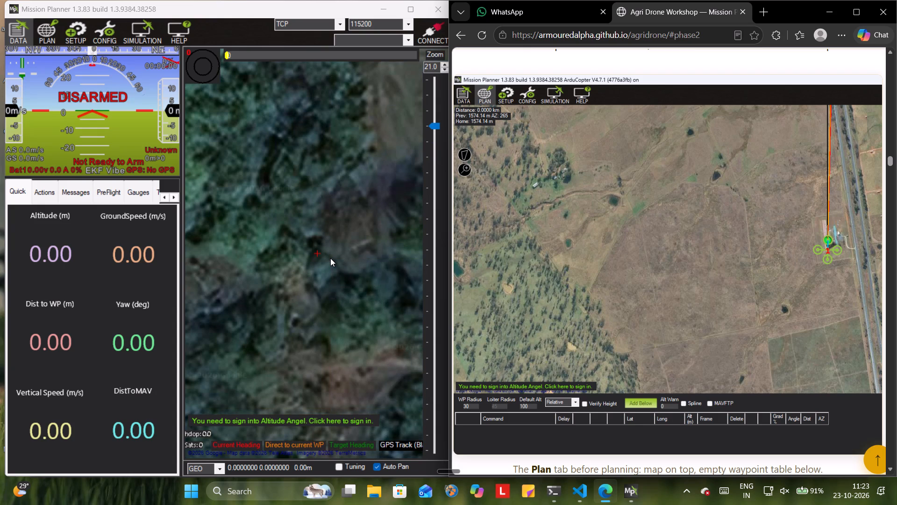
{"action": "scroll", "coordinate": [330, 258], "scroll_direction": "down", "scroll_amount": 5, "text": "ctrl"}
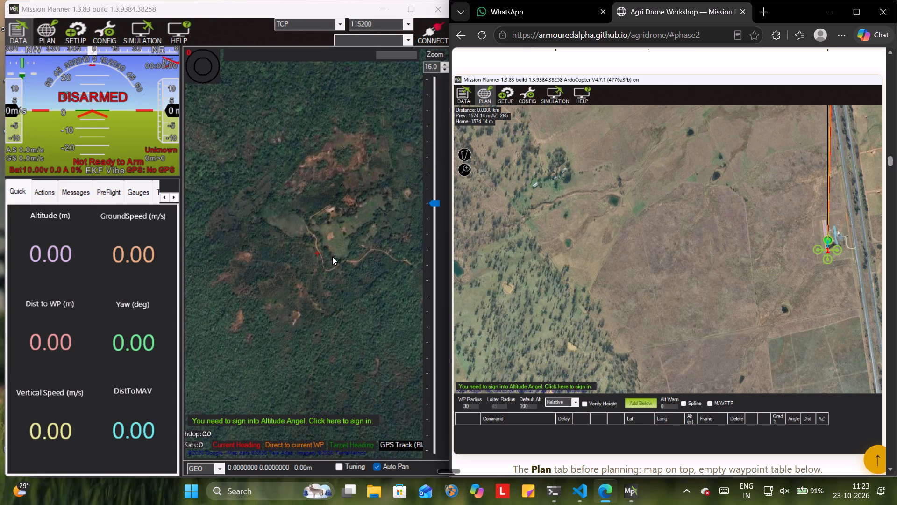
{"action": "scroll", "coordinate": [332, 257], "scroll_direction": "down", "scroll_amount": 4, "text": "ctrl"}
{"action": "scroll", "coordinate": [332, 257], "scroll_direction": "down", "scroll_amount": 4}
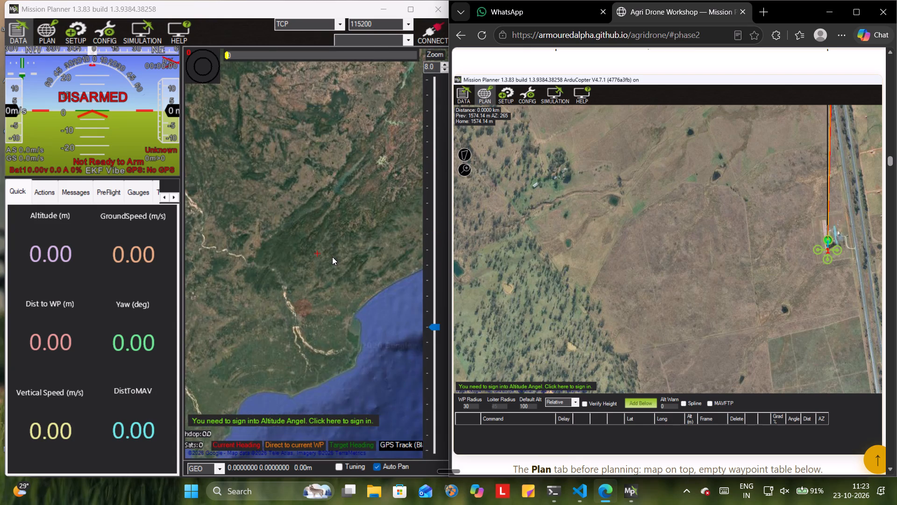
{"action": "scroll", "coordinate": [332, 257], "scroll_direction": "down", "scroll_amount": 4, "text": "ctrl"}
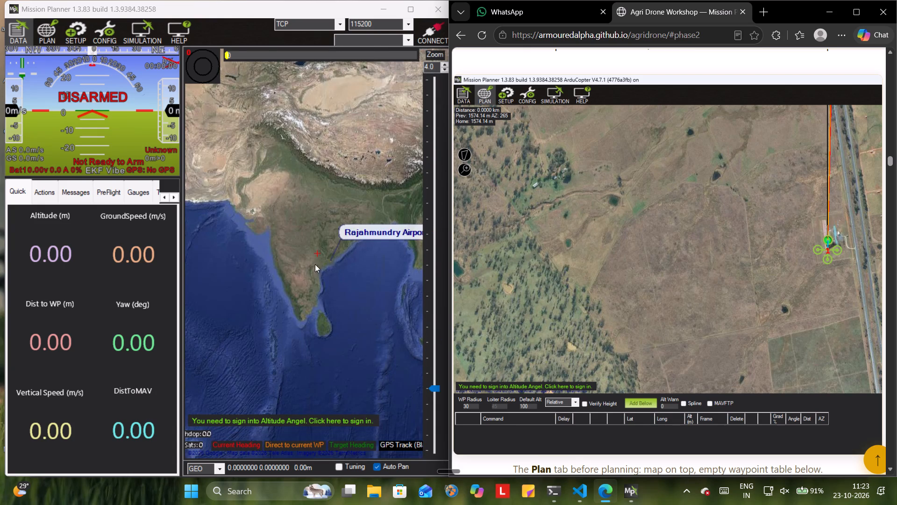
{"action": "scroll", "coordinate": [270, 304], "scroll_direction": "down", "scroll_amount": 2, "text": "ctrl"}
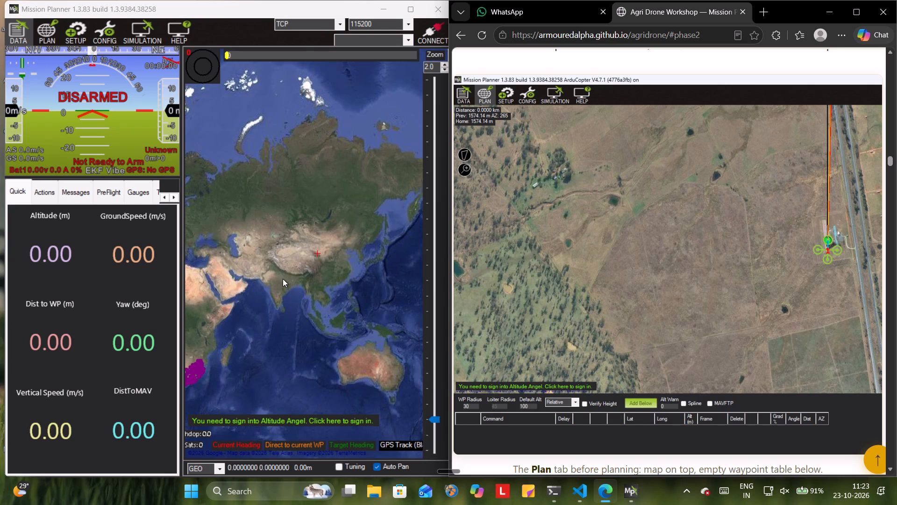
{"action": "left_click", "coordinate": [282, 280]}
{"action": "scroll", "coordinate": [319, 238], "scroll_direction": "up", "scroll_amount": 5, "text": "ctrl"}
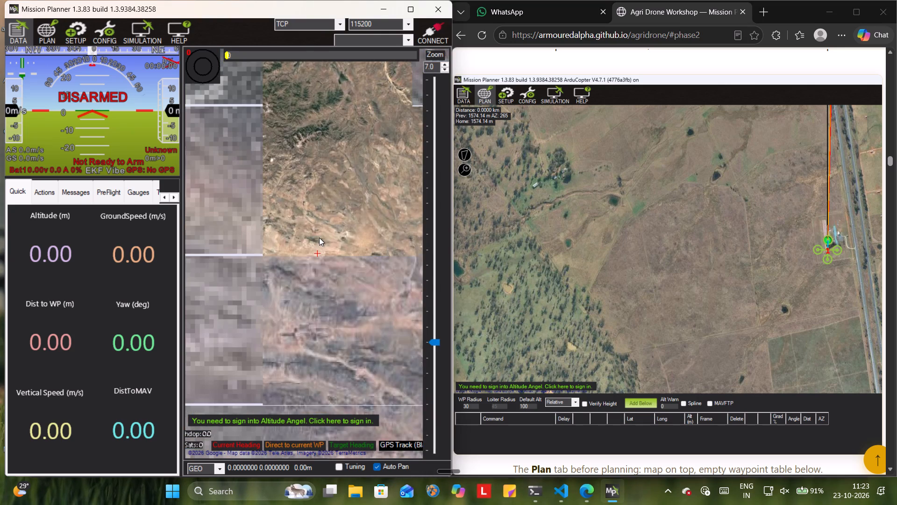
{"action": "scroll", "coordinate": [319, 238], "scroll_direction": "up", "scroll_amount": 7, "text": "ctrl"}
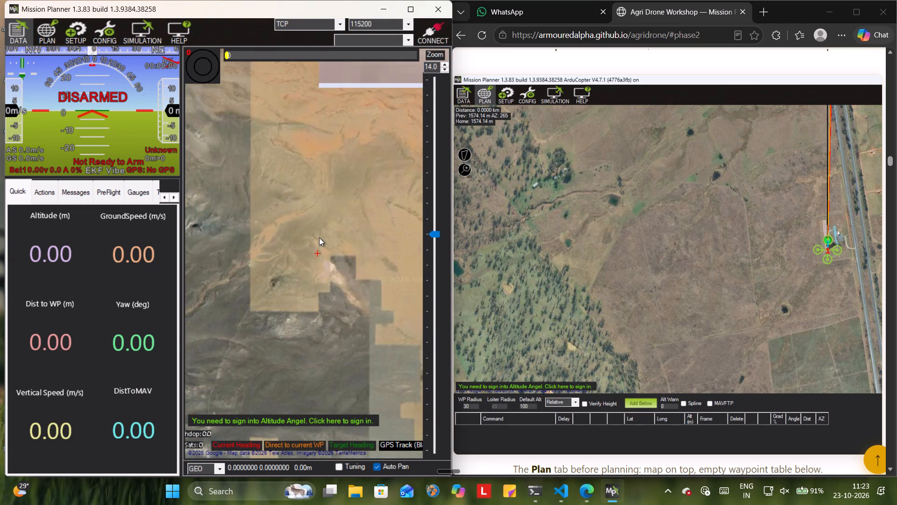
{"action": "scroll", "coordinate": [319, 238], "scroll_direction": "up", "scroll_amount": 4, "text": "ctrl"}
{"action": "scroll", "coordinate": [319, 238], "scroll_direction": "down", "scroll_amount": 5, "text": "ctrl"}
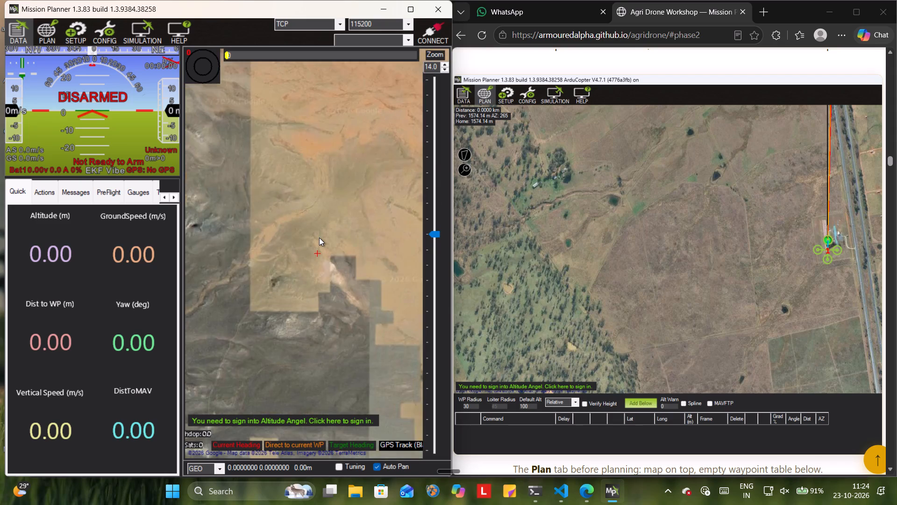
{"action": "scroll", "coordinate": [319, 238], "scroll_direction": "down", "scroll_amount": 2, "text": "ctrl"}
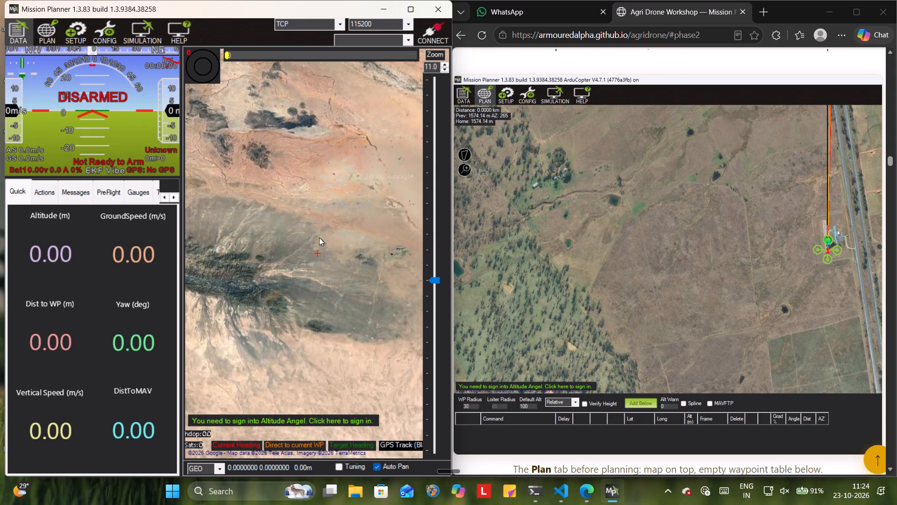
{"action": "scroll", "coordinate": [319, 238], "scroll_direction": "down", "scroll_amount": 2, "text": "ctrl"}
{"action": "scroll", "coordinate": [319, 238], "scroll_direction": "down", "scroll_amount": 1}
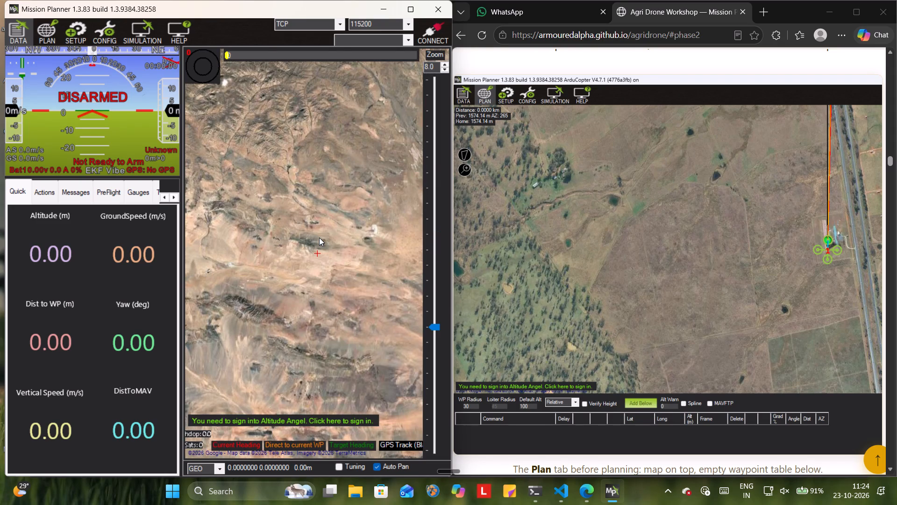
{"action": "scroll", "coordinate": [324, 251], "scroll_direction": "down", "scroll_amount": 6}
{"action": "scroll", "coordinate": [324, 251], "scroll_direction": "down", "scroll_amount": 2, "text": "ctrl"}
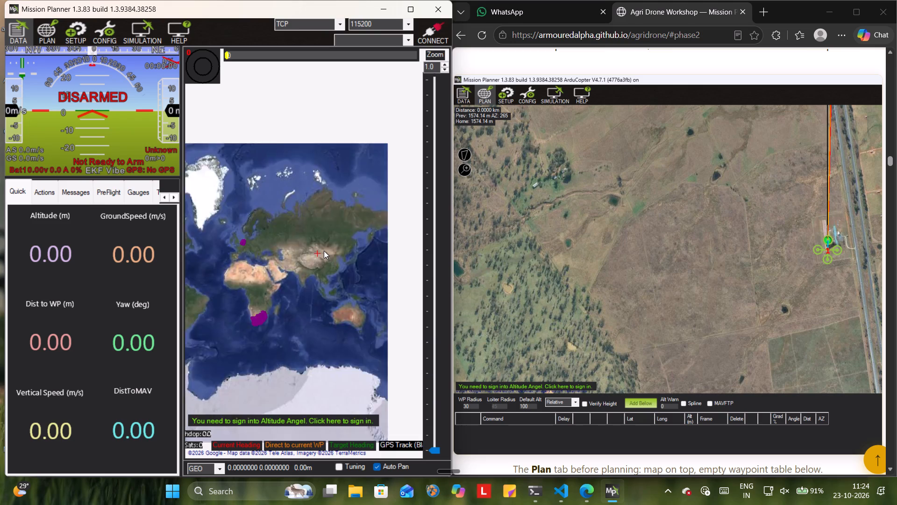
{"action": "scroll", "coordinate": [324, 251], "scroll_direction": "down", "scroll_amount": 1, "text": "ctrl"}
{"action": "left_click", "coordinate": [294, 280]}
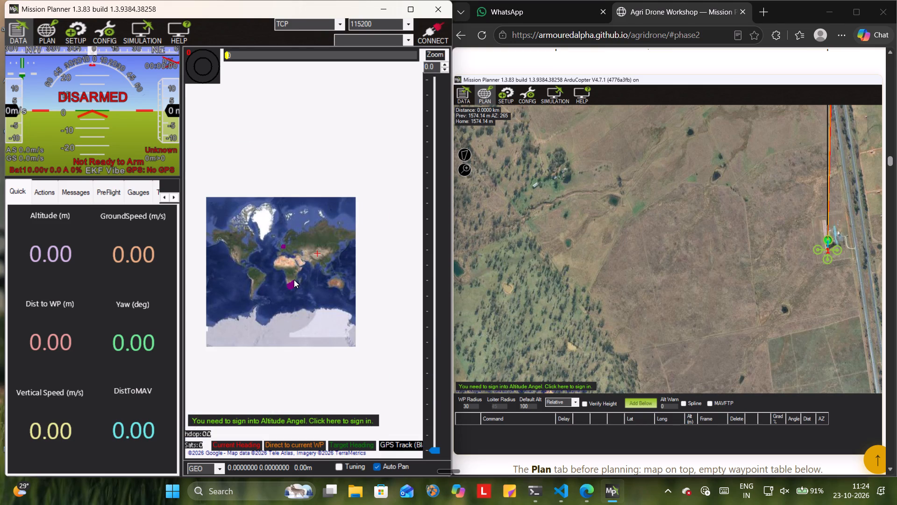
{"action": "scroll", "coordinate": [294, 280], "scroll_direction": "up", "scroll_amount": 4, "text": "ctrl"}
{"action": "scroll", "coordinate": [285, 317], "scroll_direction": "up", "scroll_amount": 3, "text": "ctrl"}
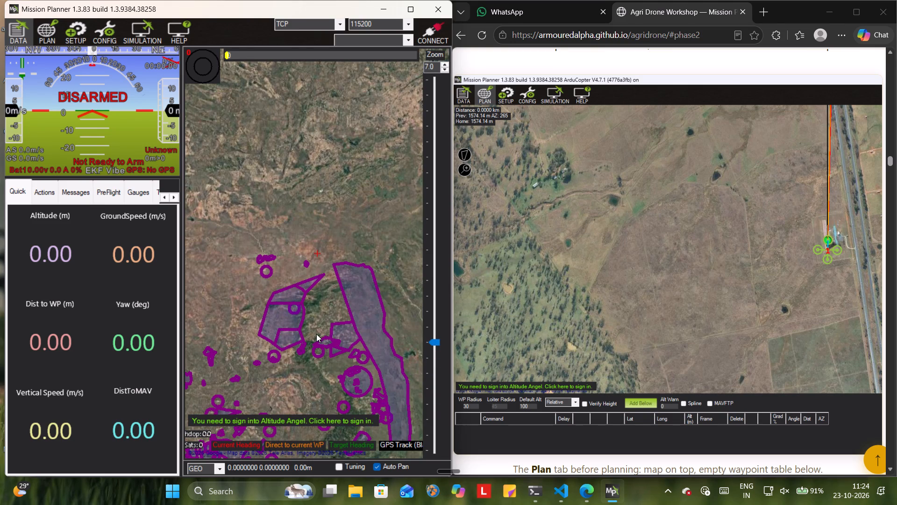
{"action": "scroll", "coordinate": [316, 334], "scroll_direction": "down", "scroll_amount": 2}
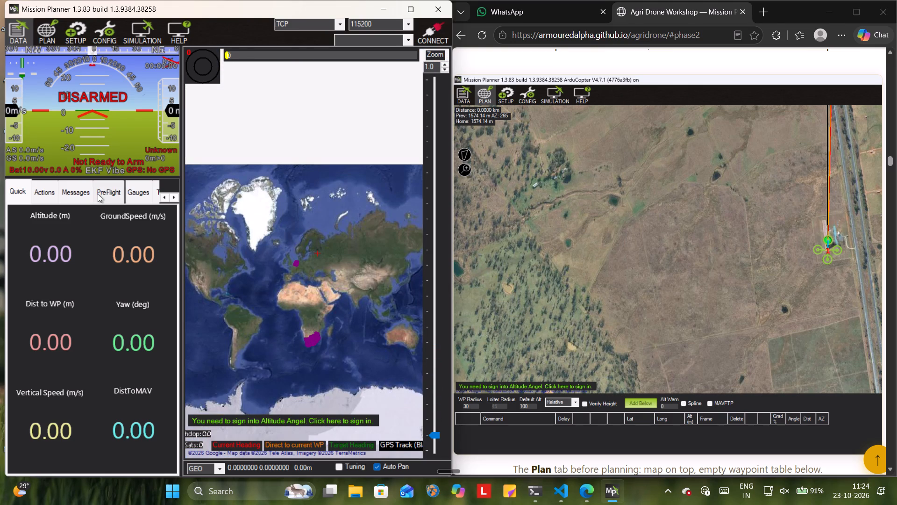
In the Plan view, place a first waypoint in central Africa at about latitude 4.57, longitude 21.62.
{"action": "left_click", "coordinate": [49, 34]}
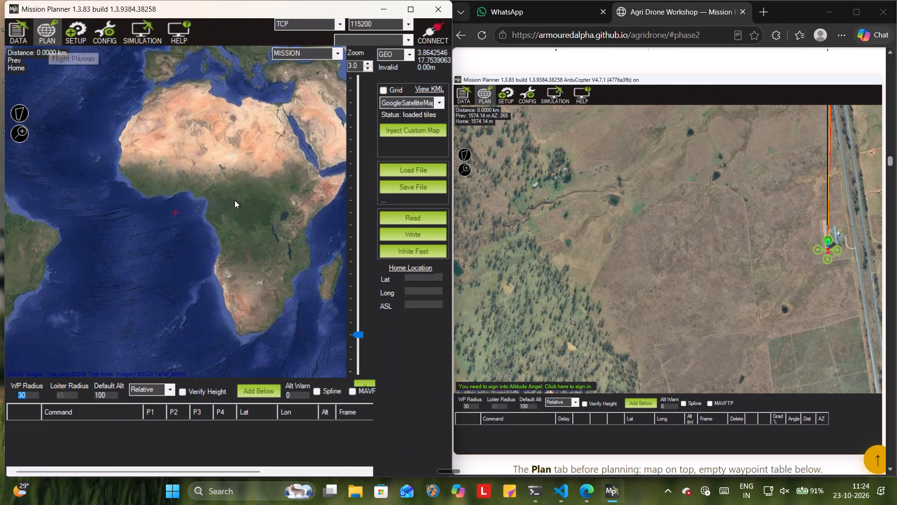
{"action": "scroll", "coordinate": [274, 213], "scroll_direction": "up", "scroll_amount": 3}
{"action": "scroll", "coordinate": [274, 213], "scroll_direction": "up", "scroll_amount": 2, "text": "ctrl"}
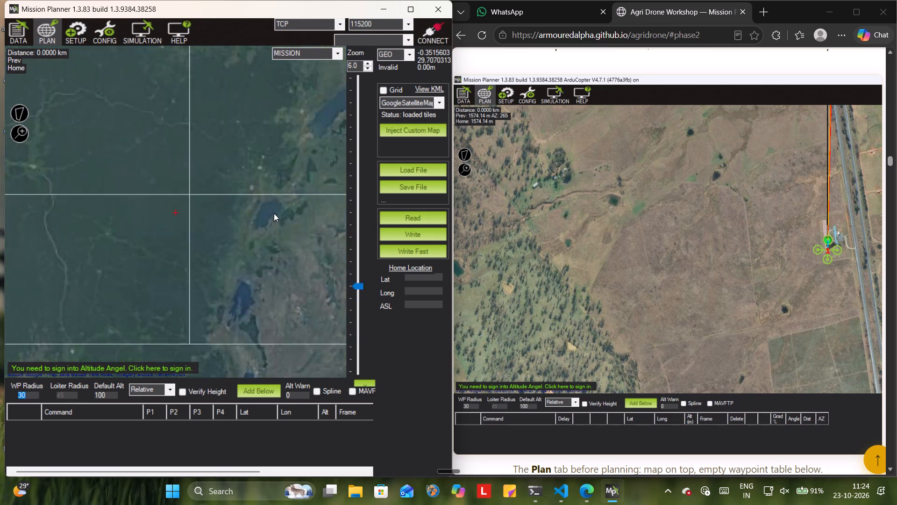
{"action": "scroll", "coordinate": [274, 213], "scroll_direction": "up", "scroll_amount": 3, "text": "ctrl"}
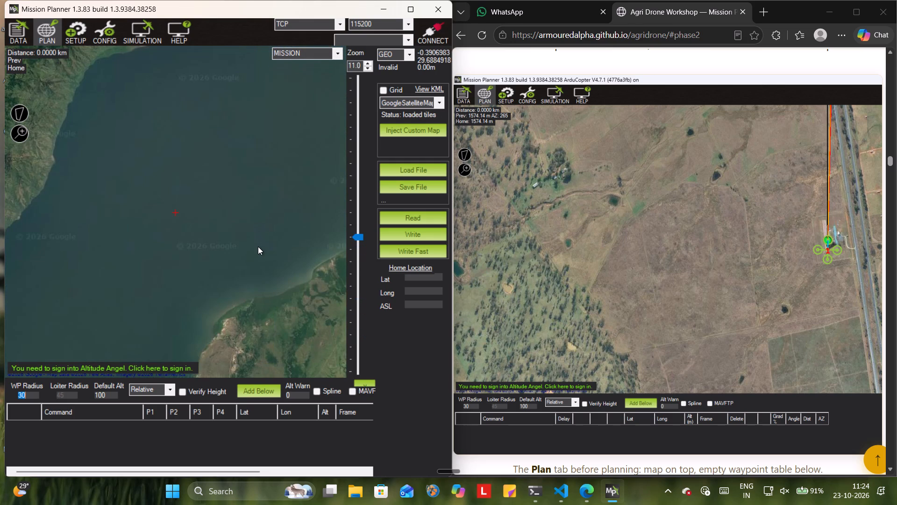
{"action": "left_click_drag", "start_coordinate": [233, 246], "coordinate": [137, 101]}
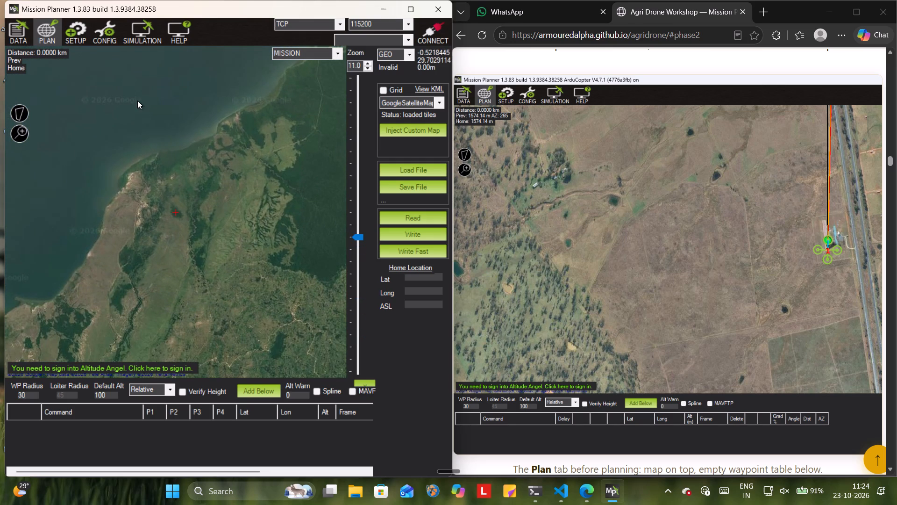
{"action": "left_click_drag", "start_coordinate": [191, 199], "coordinate": [95, 0]}
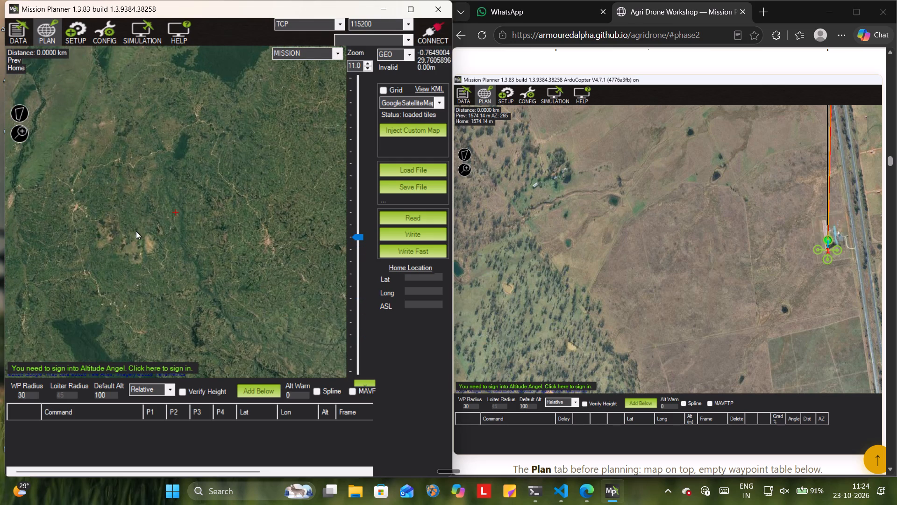
{"action": "left_click_drag", "start_coordinate": [137, 232], "coordinate": [284, 0]}
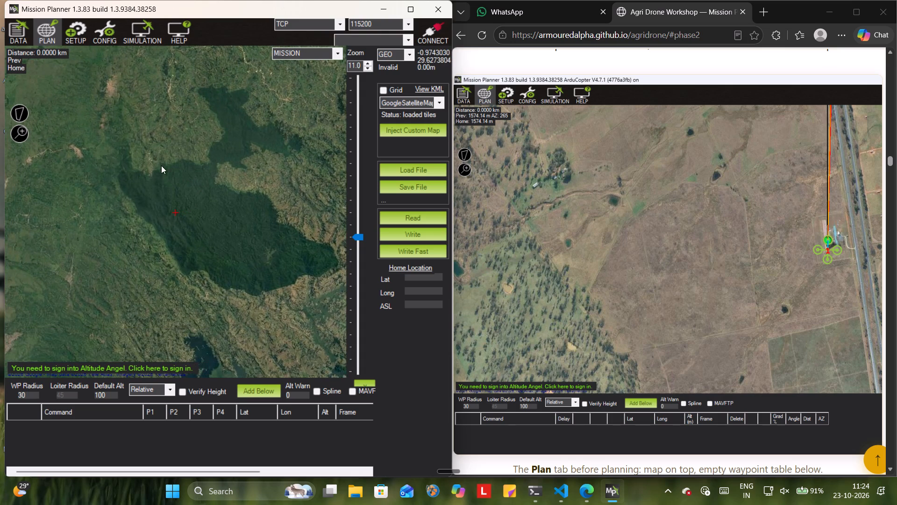
{"action": "left_click_drag", "start_coordinate": [129, 266], "coordinate": [468, 0]}
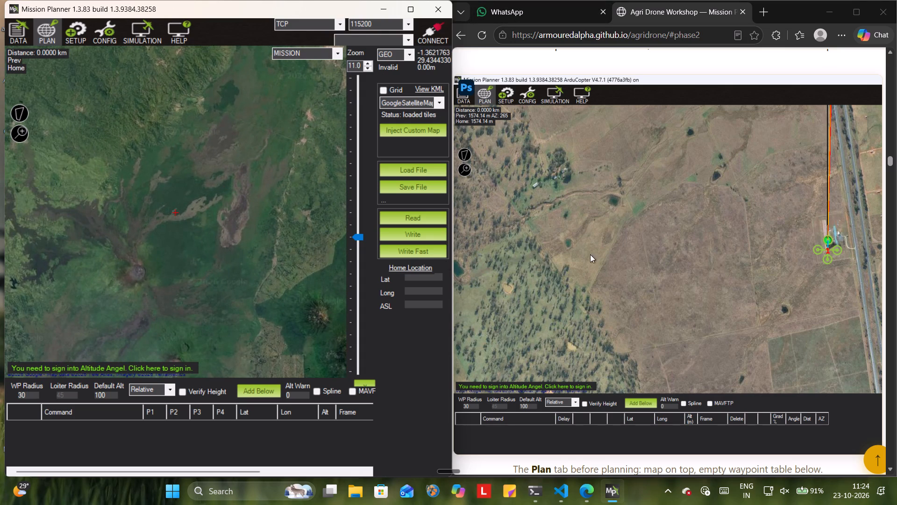
{"action": "left_click_drag", "start_coordinate": [172, 199], "coordinate": [158, 376]}
{"action": "scroll", "coordinate": [158, 376], "scroll_direction": "down", "scroll_amount": 3, "text": "ctrl"}
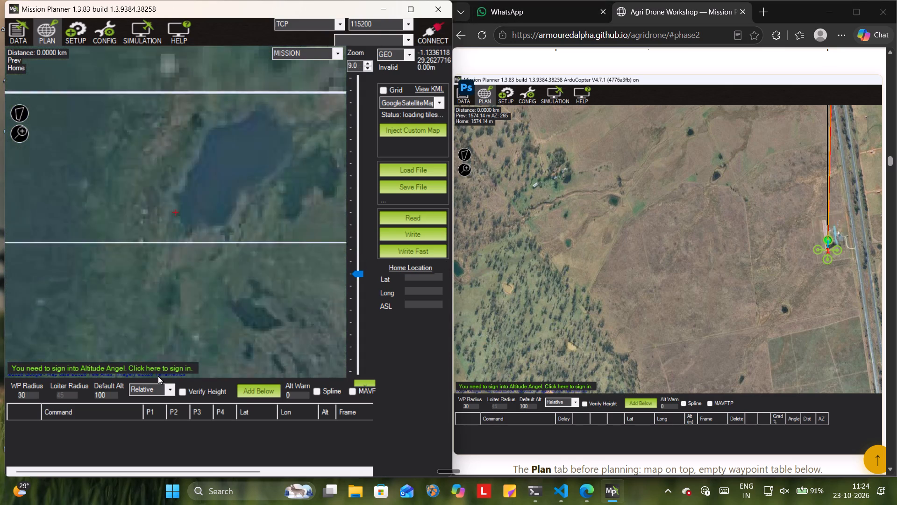
{"action": "scroll", "coordinate": [172, 376], "scroll_direction": "down", "scroll_amount": 1}
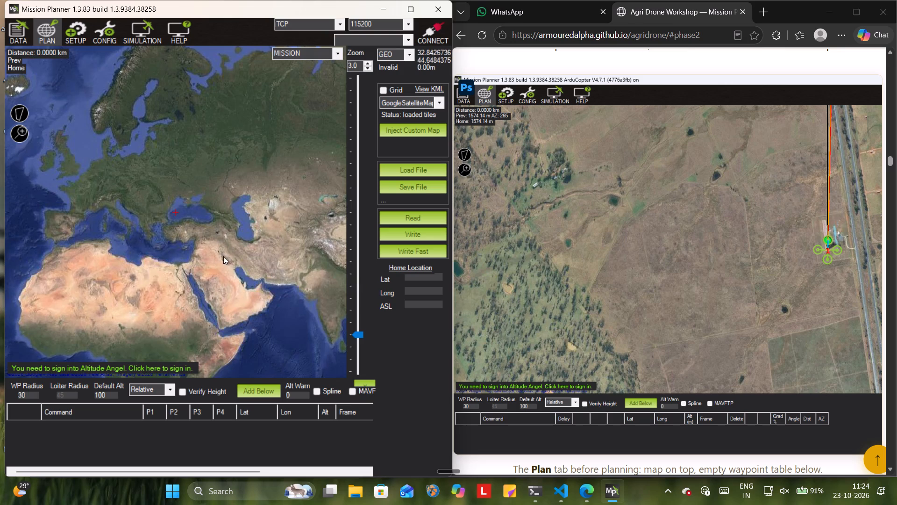
{"action": "scroll", "coordinate": [219, 257], "scroll_direction": "left", "scroll_amount": 1}
{"action": "left_click_drag", "start_coordinate": [180, 293], "coordinate": [239, 194]}
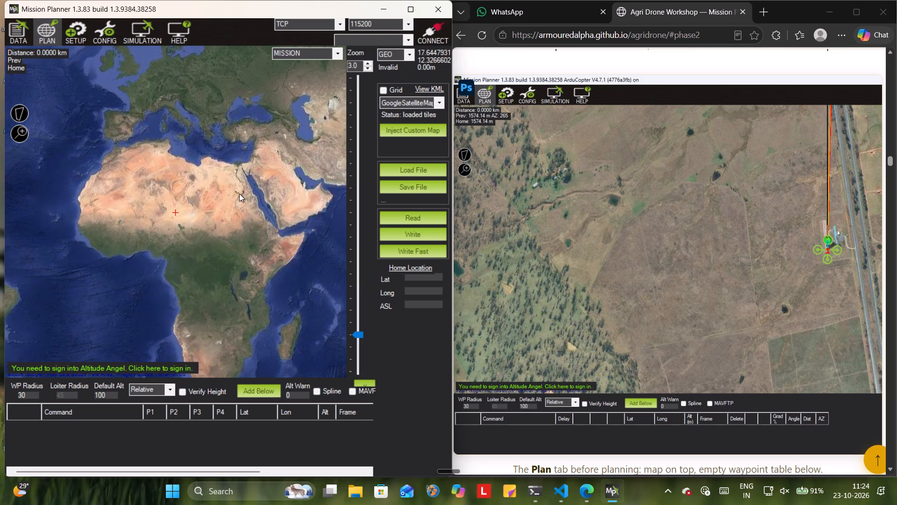
{"action": "double_click", "coordinate": [206, 257]}
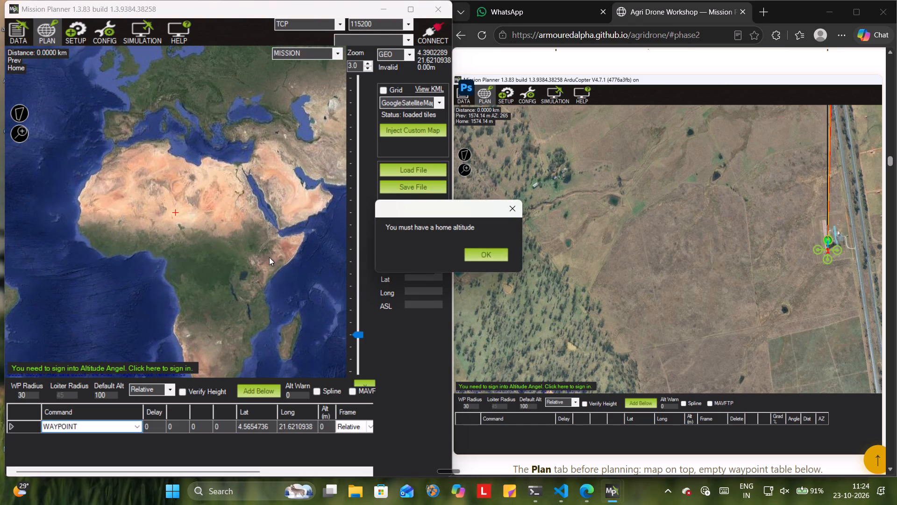
Set the home altitude to 20.
{"action": "left_click", "coordinate": [481, 253]}
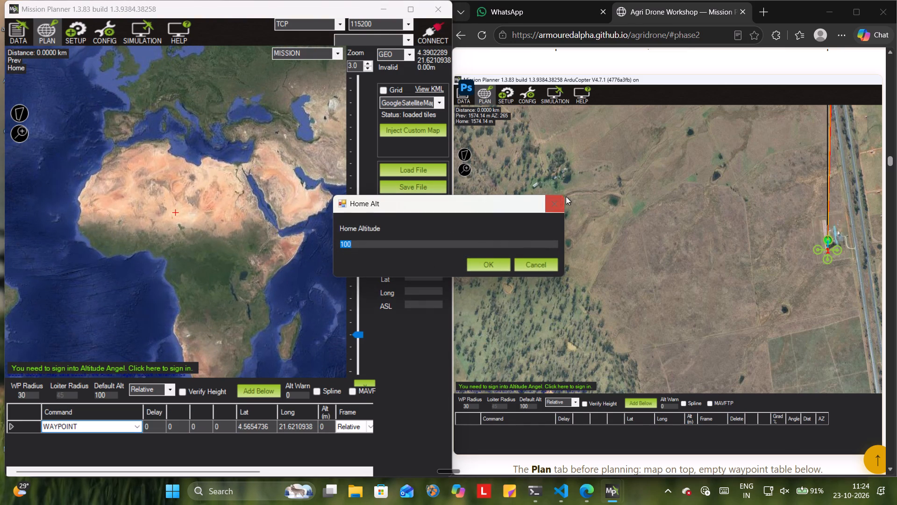
{"action": "left_click", "coordinate": [438, 245]}
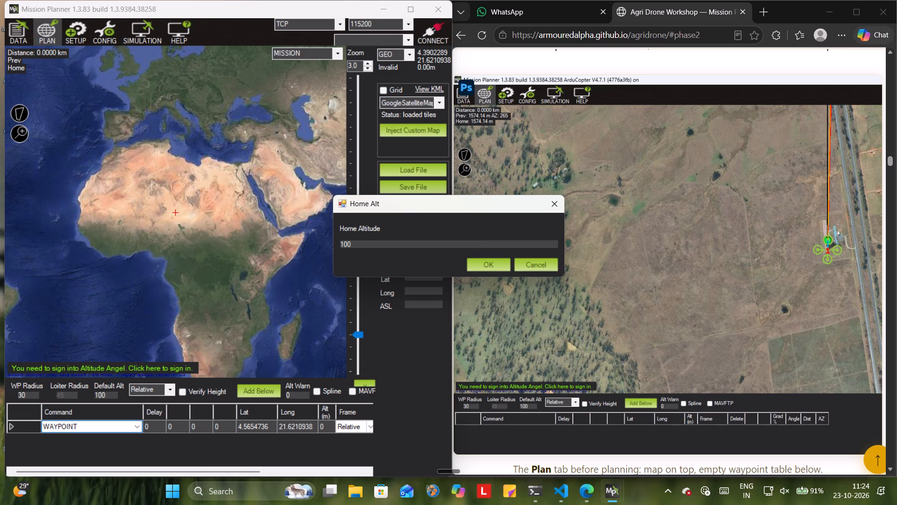
{"action": "key", "text": "BackSpace"}
{"action": "key", "text": "BackSpace"}
{"action": "key", "text": "BackSpace"}
{"action": "key", "text": "BackSpace"}
{"action": "key", "text": "BackSpace"}
{"action": "key", "text": "BackSpace"}
{"action": "type", "text": "20"}
{"action": "key", "text": "Return"}
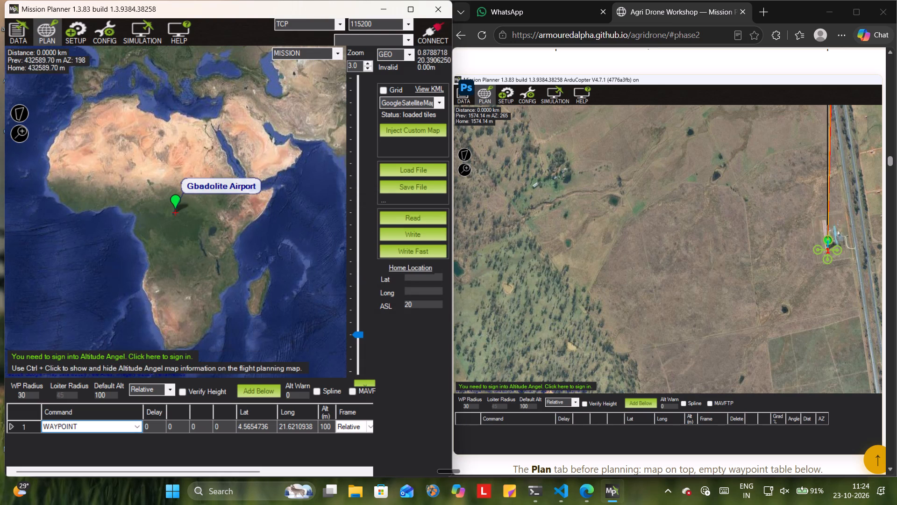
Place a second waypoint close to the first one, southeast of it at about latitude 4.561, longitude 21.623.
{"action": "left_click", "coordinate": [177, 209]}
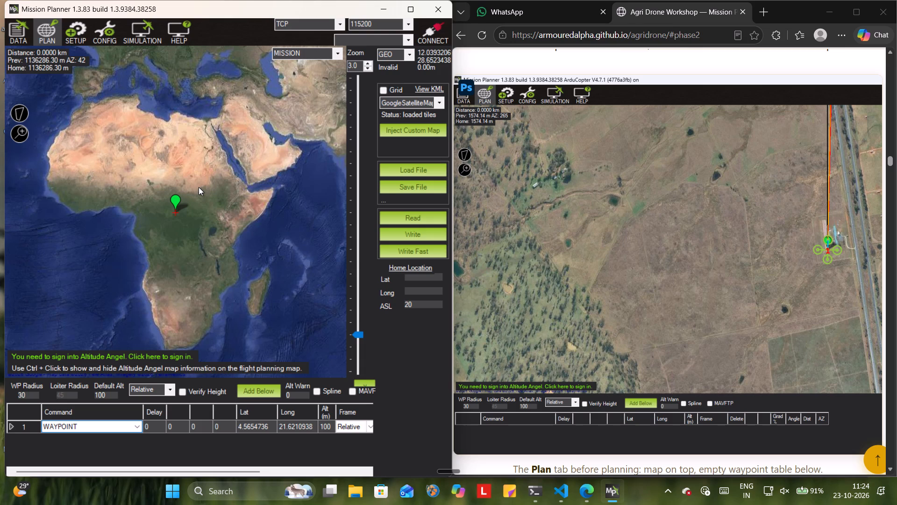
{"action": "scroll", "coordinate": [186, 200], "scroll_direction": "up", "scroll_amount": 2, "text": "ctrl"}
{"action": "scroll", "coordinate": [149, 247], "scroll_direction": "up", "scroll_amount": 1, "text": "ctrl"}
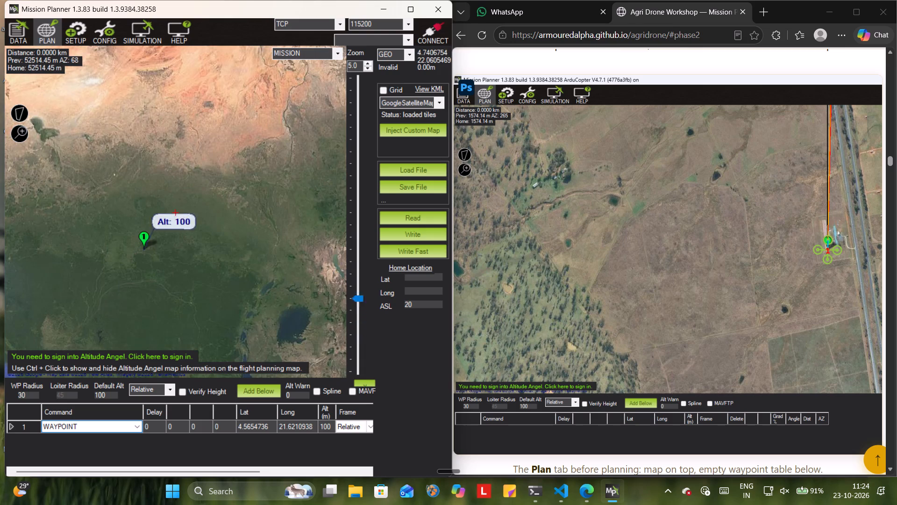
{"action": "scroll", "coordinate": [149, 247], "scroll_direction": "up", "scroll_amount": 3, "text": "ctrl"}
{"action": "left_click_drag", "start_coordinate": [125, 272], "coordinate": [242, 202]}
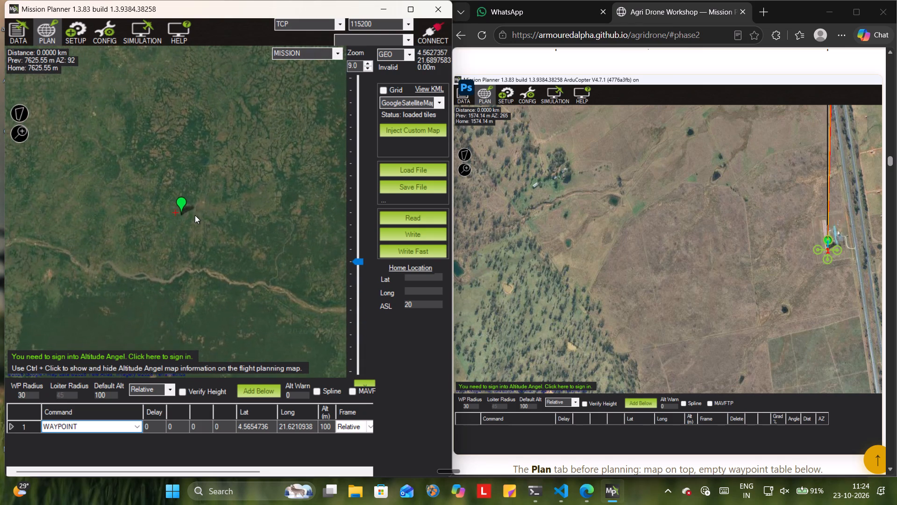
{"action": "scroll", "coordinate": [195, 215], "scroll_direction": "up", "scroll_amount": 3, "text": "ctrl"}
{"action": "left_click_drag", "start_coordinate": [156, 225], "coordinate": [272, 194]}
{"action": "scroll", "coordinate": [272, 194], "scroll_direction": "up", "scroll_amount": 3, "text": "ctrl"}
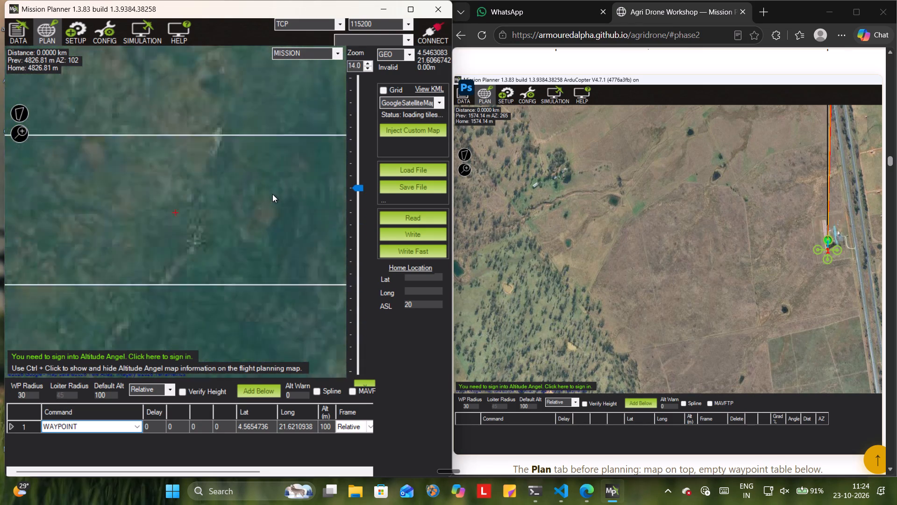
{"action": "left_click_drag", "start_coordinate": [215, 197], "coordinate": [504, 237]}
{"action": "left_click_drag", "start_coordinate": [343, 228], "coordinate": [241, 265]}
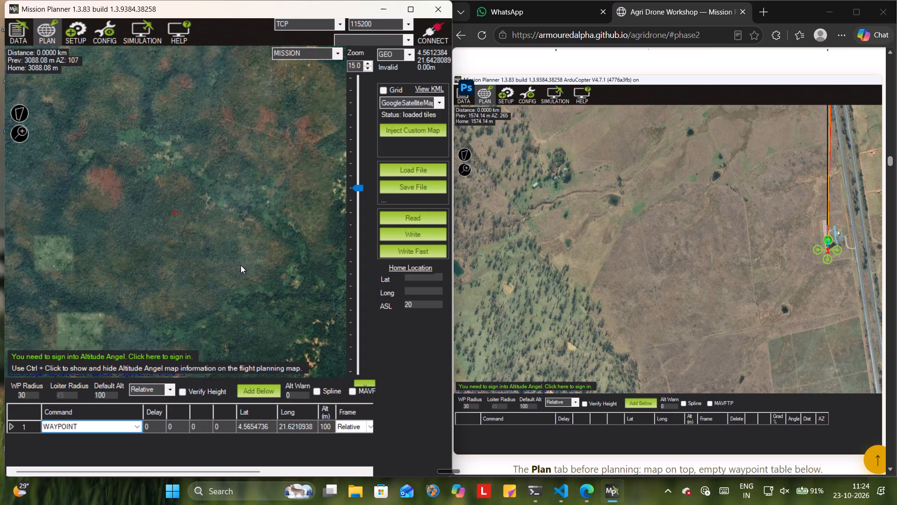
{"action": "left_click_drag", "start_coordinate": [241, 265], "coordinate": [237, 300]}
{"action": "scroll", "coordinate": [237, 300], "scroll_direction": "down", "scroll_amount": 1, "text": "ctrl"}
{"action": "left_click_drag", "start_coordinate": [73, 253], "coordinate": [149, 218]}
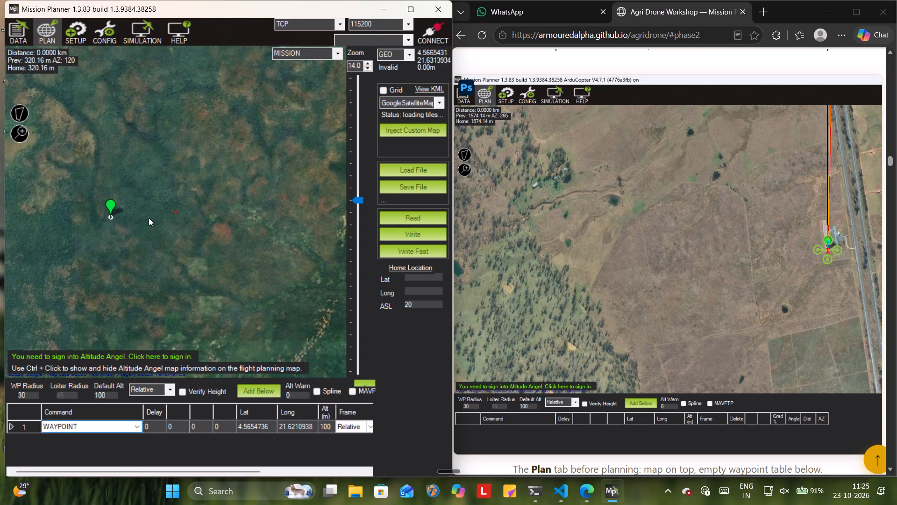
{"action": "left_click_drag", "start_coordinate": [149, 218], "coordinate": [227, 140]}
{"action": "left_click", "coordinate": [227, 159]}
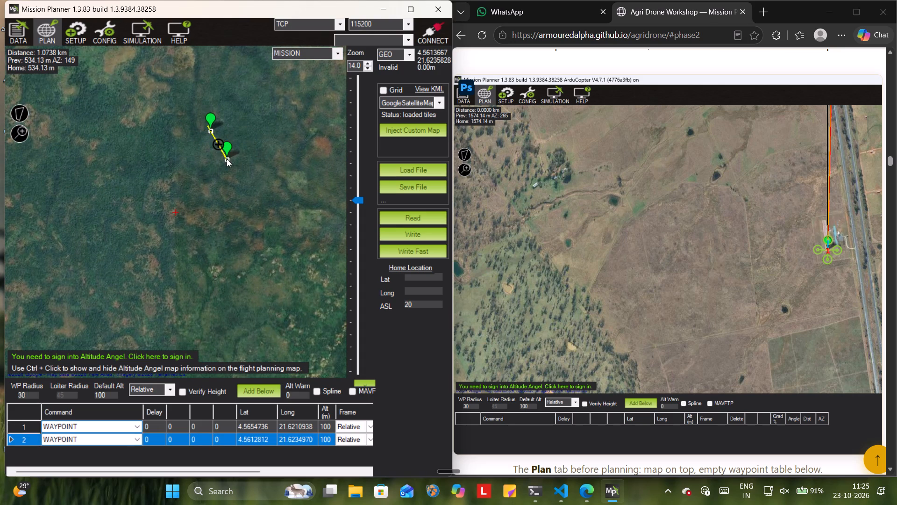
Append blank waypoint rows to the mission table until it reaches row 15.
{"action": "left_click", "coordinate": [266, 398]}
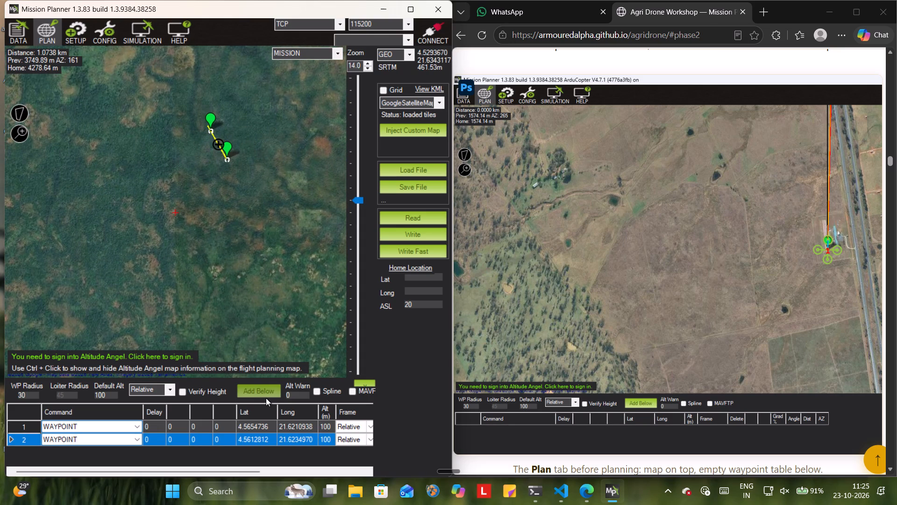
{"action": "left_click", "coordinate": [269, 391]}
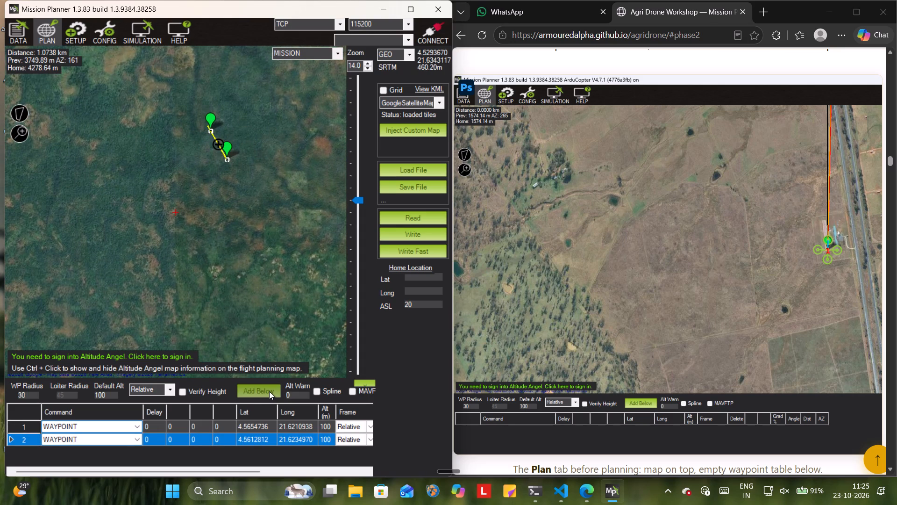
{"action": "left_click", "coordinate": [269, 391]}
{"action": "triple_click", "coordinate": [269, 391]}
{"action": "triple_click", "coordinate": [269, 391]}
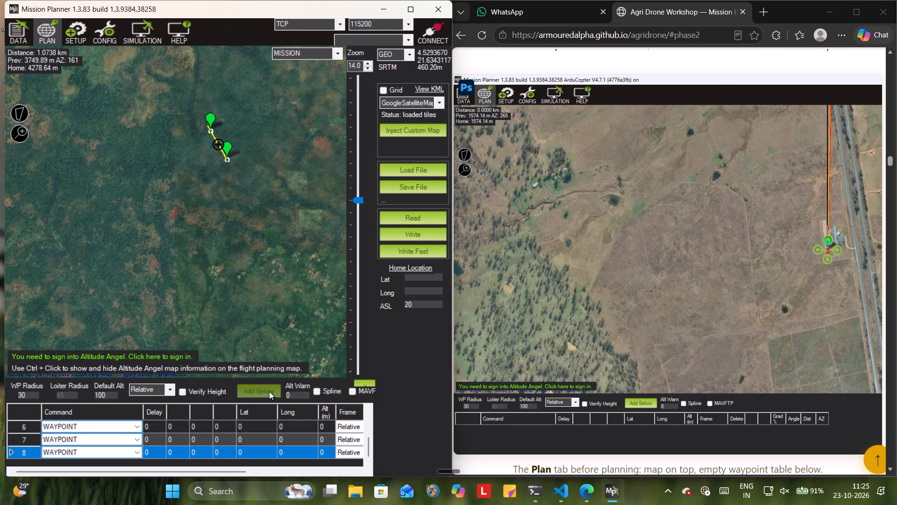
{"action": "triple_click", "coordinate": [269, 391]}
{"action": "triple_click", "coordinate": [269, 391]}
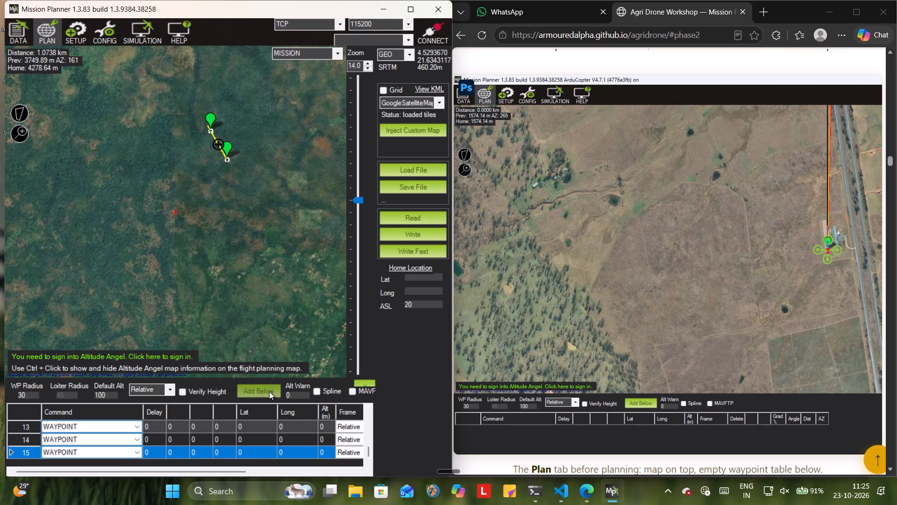
Undo all the added mission rows and waypoints until the mission table is empty.
{"action": "key", "text": "ctrl+z"}
{"action": "key", "text": "ctrl+z"}
{"action": "key", "text": "ctrl+z"}
{"action": "key", "text": "ctrl+z"}
{"action": "key", "text": "ctrl+z"}
{"action": "key", "text": "ctrl+z"}
{"action": "key", "text": "ctrl+z"}
{"action": "key", "text": "ctrl+z"}
{"action": "key", "text": "ctrl+z"}
{"action": "key", "text": "ctrl+z"}
{"action": "key", "text": "ctrl+z"}
{"action": "key", "text": "ctrl+z"}
{"action": "key", "text": "ctrl+z"}
{"action": "key", "text": "ctrl+z"}
{"action": "key", "text": "ctrl+z"}
{"action": "key", "text": "ctrl+z"}
{"action": "key", "text": "ctrl+z"}
{"action": "key", "text": "ctrl+z"}
{"action": "key", "text": "ctrl+z"}
{"action": "key", "text": "ctrl+z"}
{"action": "key", "text": "ctrl+z"}
{"action": "key", "text": "ctrl+z"}
{"action": "key", "text": "ctrl+z"}
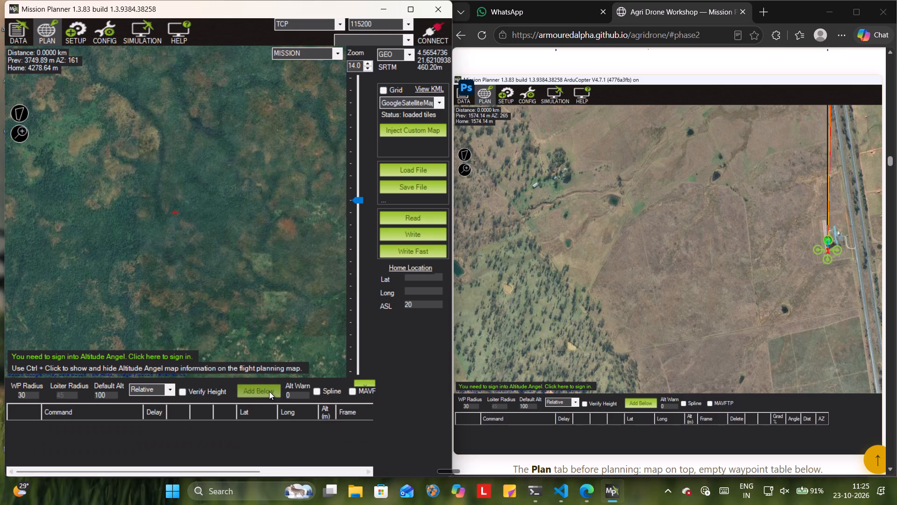
Add two rows to the mission table and set the second row's command to TAKEOFF.
{"action": "left_click", "coordinate": [266, 391]}
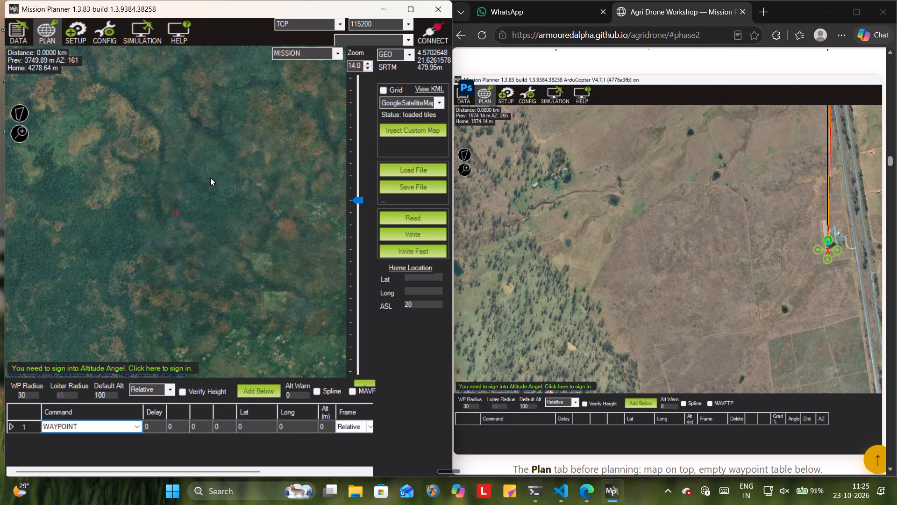
{"action": "left_click", "coordinate": [49, 36]}
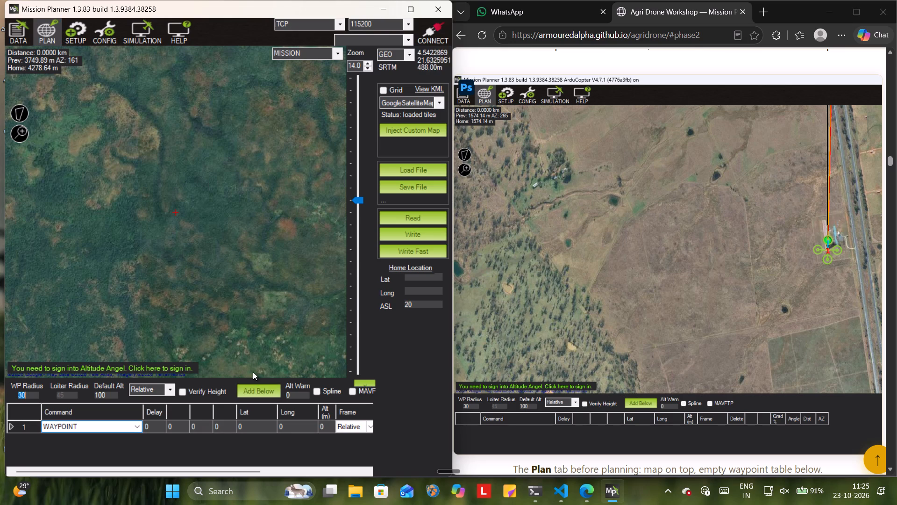
{"action": "left_click", "coordinate": [251, 388]}
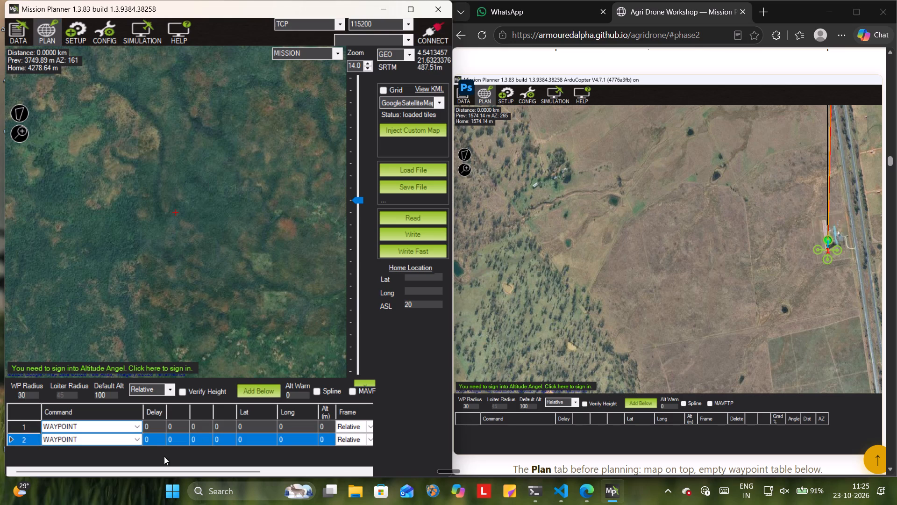
{"action": "left_click", "coordinate": [130, 439]}
{"action": "left_click", "coordinate": [139, 438]}
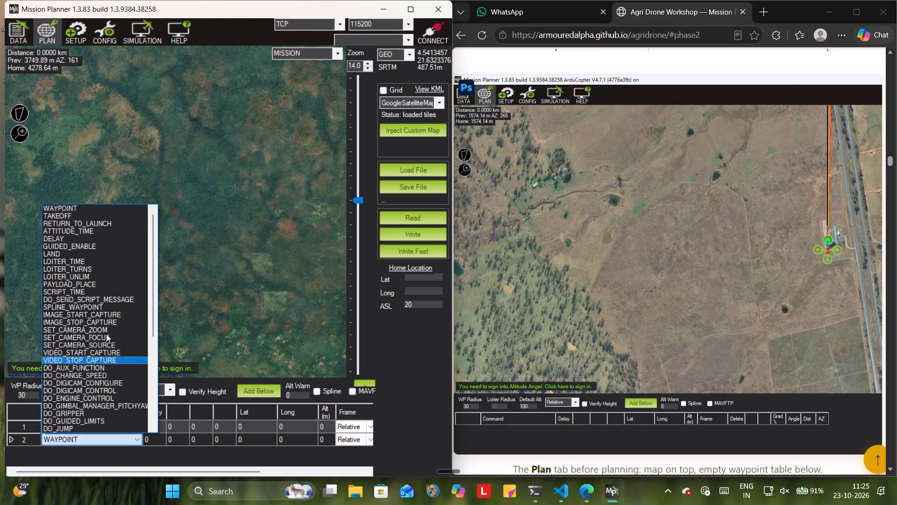
{"action": "left_click", "coordinate": [65, 216]}
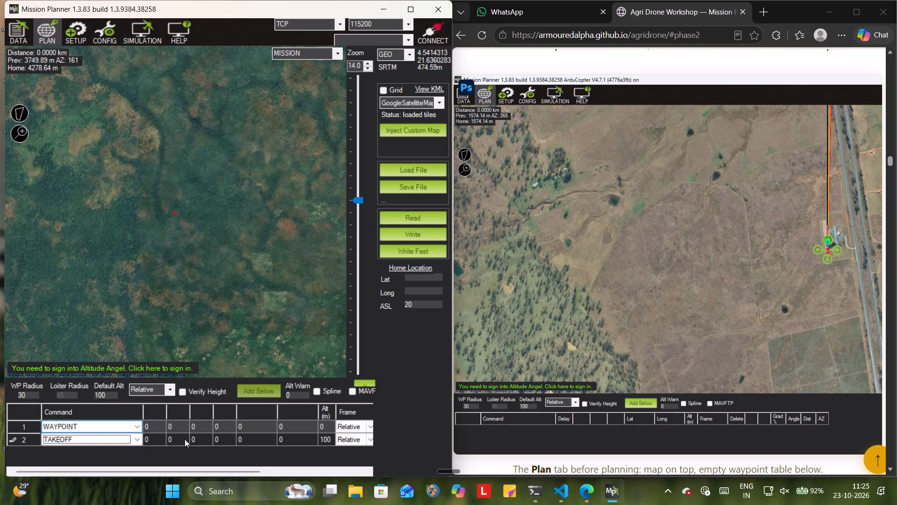
Place three waypoints forming a triangle at about 4.568, 21.620; 4.562, 21.623; and 4.564, 21.638.
{"action": "left_click", "coordinate": [166, 198]}
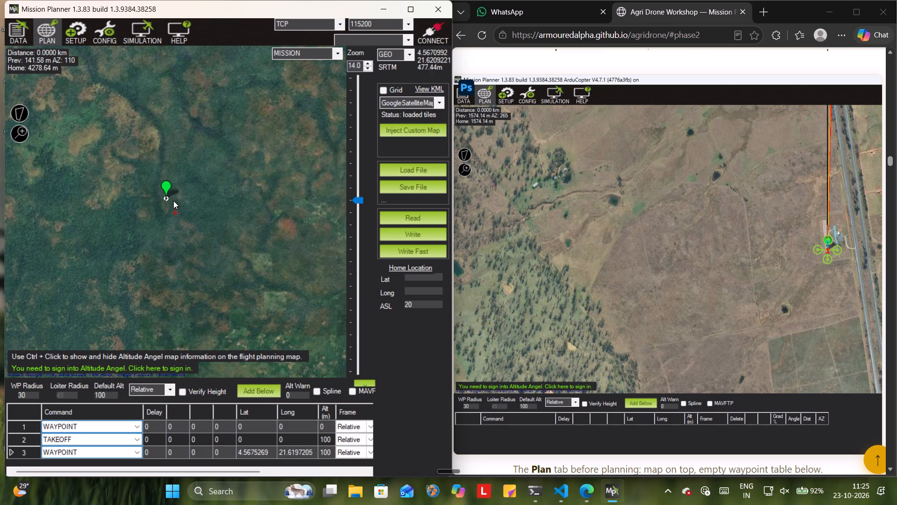
{"action": "left_click", "coordinate": [191, 238]}
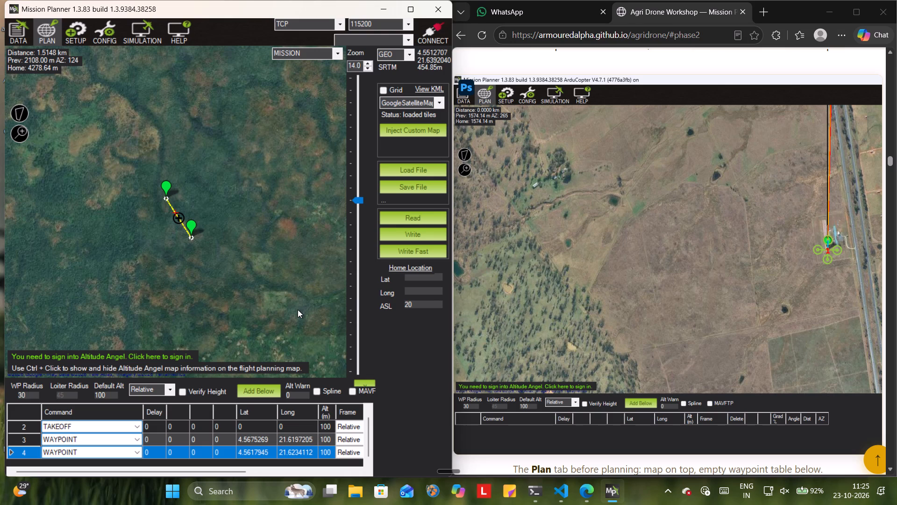
{"action": "left_click", "coordinate": [292, 224]}
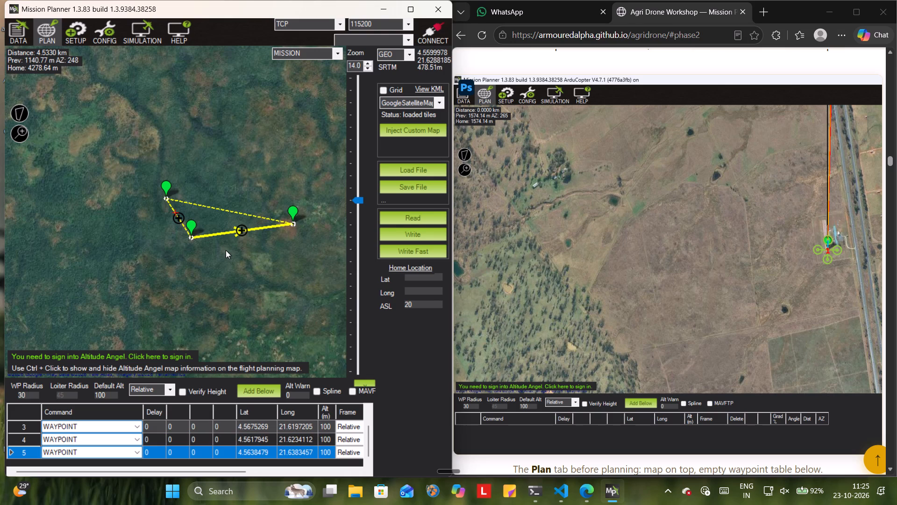
Add a RETURN_TO_LAUNCH command after the last waypoint.
{"action": "right_click", "coordinate": [226, 250]}
{"action": "left_click", "coordinate": [246, 216]}
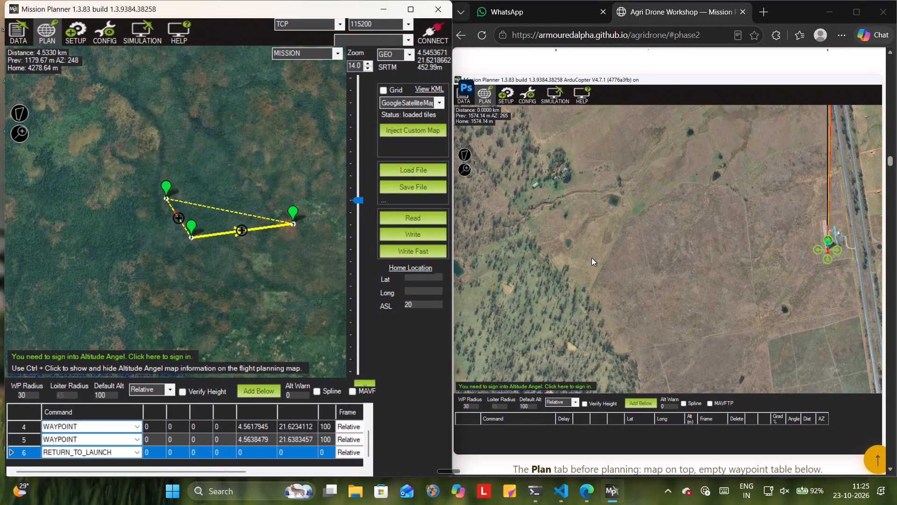
Review the workshop guide's illustrations on setting TAKEOFF, placing the first waypoint and writing the mission.
{"action": "scroll", "coordinate": [662, 263], "scroll_direction": "down", "scroll_amount": 5}
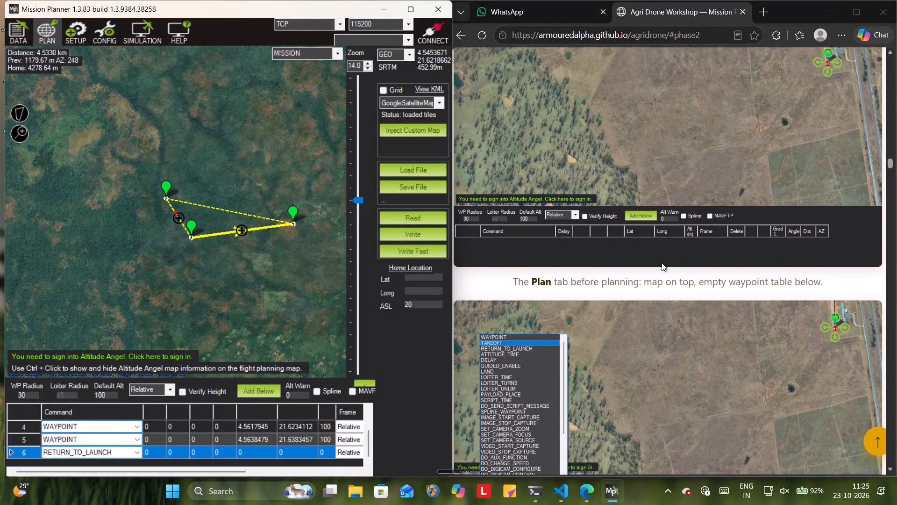
{"action": "scroll", "coordinate": [662, 263], "scroll_direction": "down", "scroll_amount": 4}
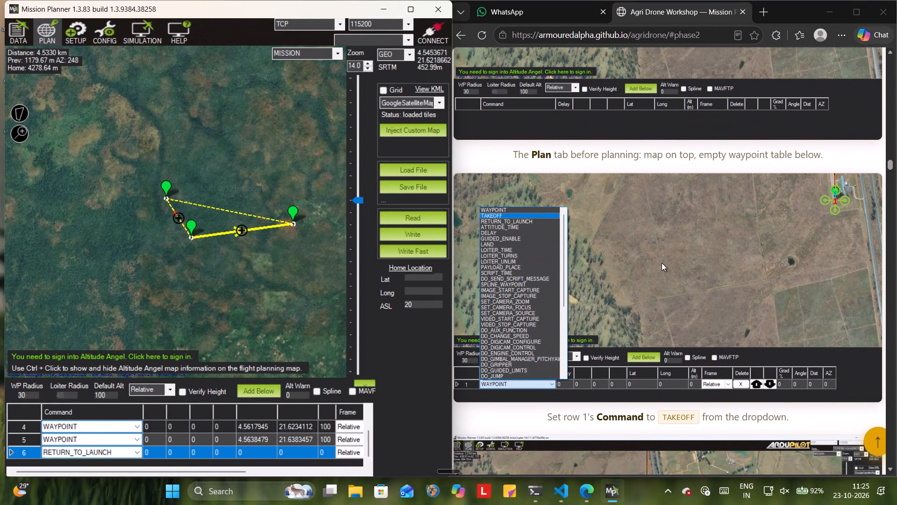
{"action": "scroll", "coordinate": [662, 263], "scroll_direction": "down", "scroll_amount": 2}
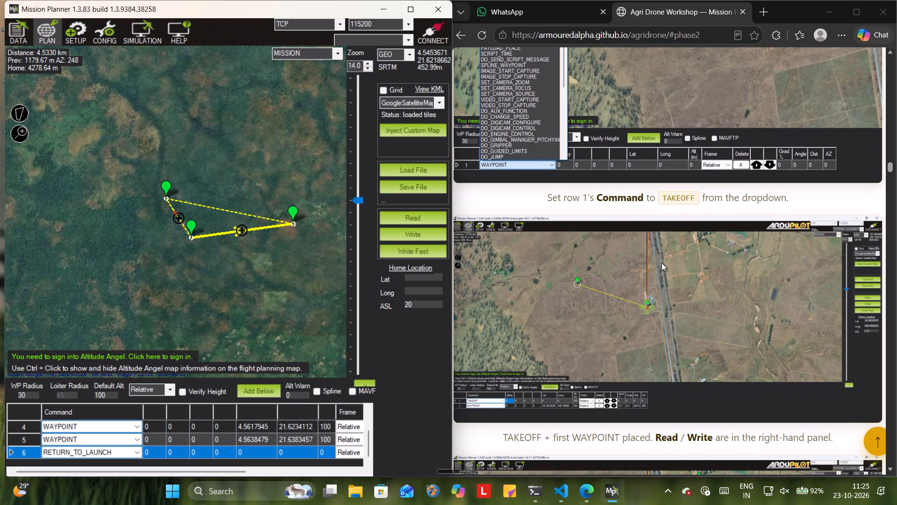
{"action": "scroll", "coordinate": [662, 263], "scroll_direction": "down", "scroll_amount": 1}
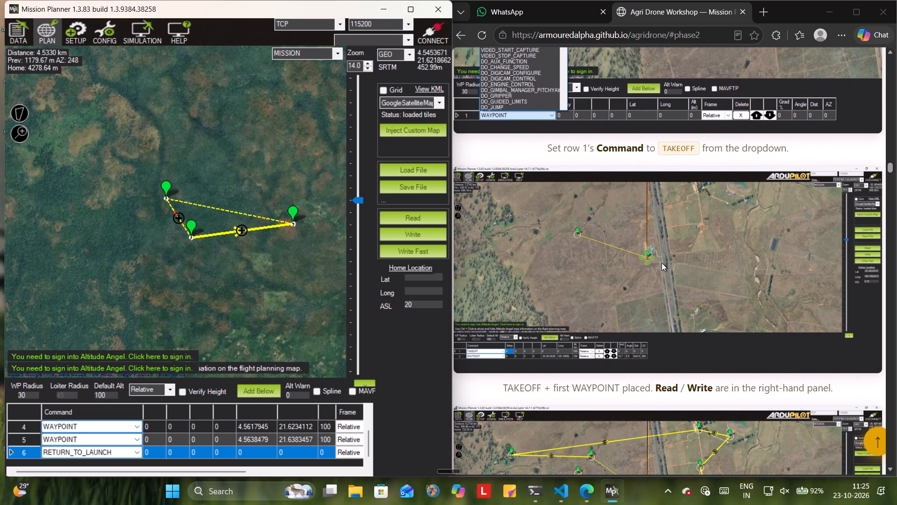
{"action": "scroll", "coordinate": [662, 263], "scroll_direction": "up", "scroll_amount": 4}
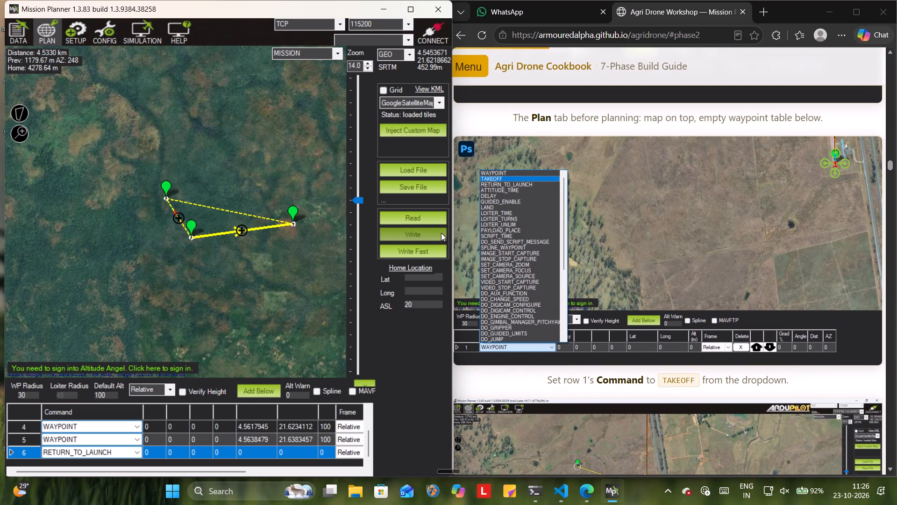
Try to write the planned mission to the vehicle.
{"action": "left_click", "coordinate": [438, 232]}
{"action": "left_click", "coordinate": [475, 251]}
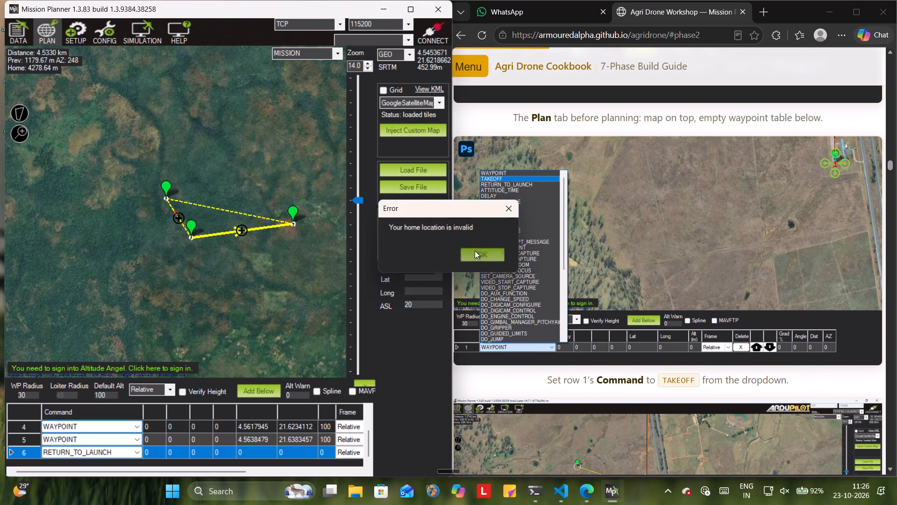
Start a Multirotor simulation at the default home location.
{"action": "scroll", "coordinate": [610, 255], "scroll_direction": "up", "scroll_amount": 3}
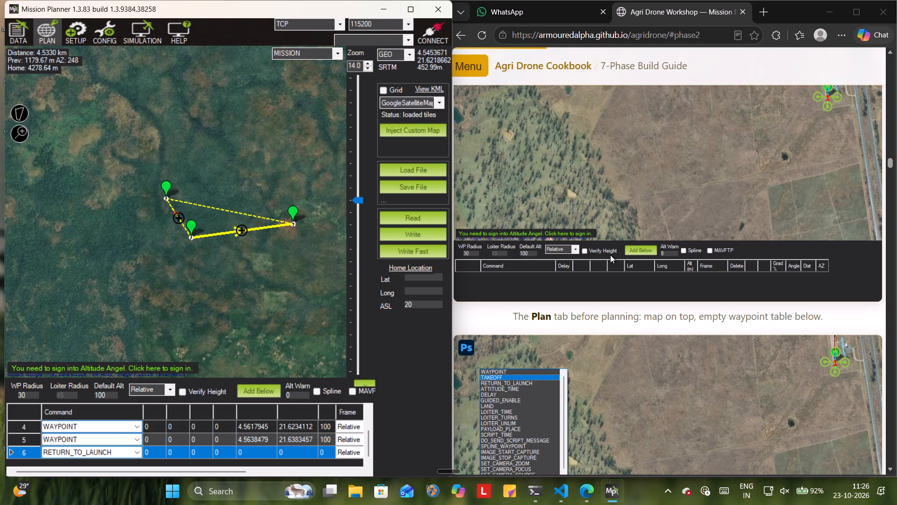
{"action": "left_click", "coordinate": [146, 37]}
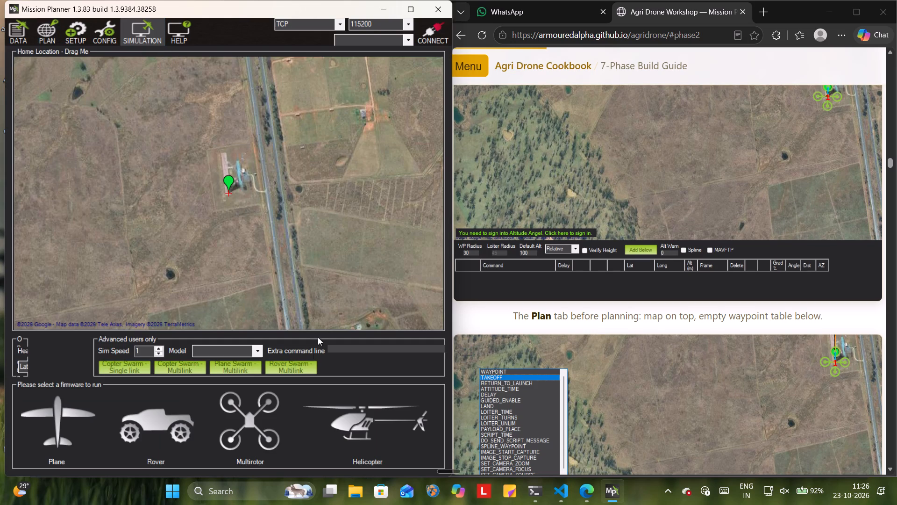
{"action": "left_click", "coordinate": [262, 433]}
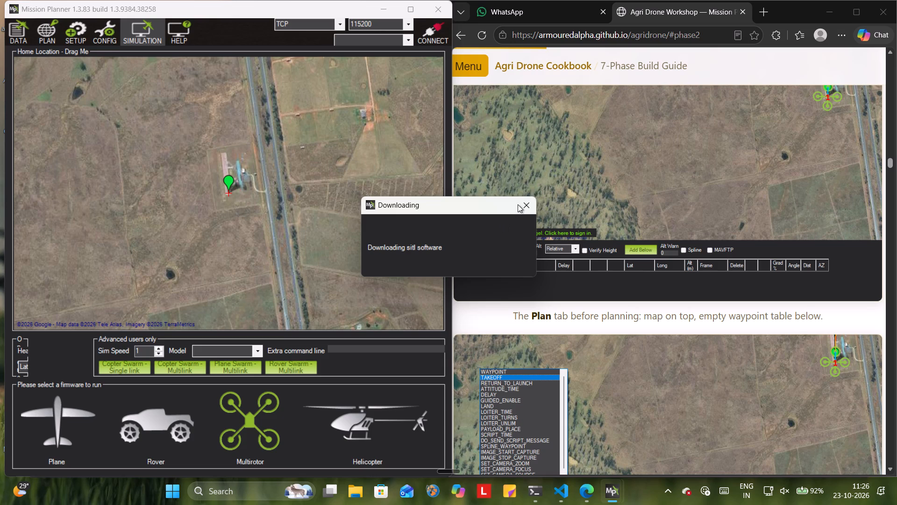
{"action": "left_click", "coordinate": [530, 202]}
{"action": "left_click", "coordinate": [527, 205]}
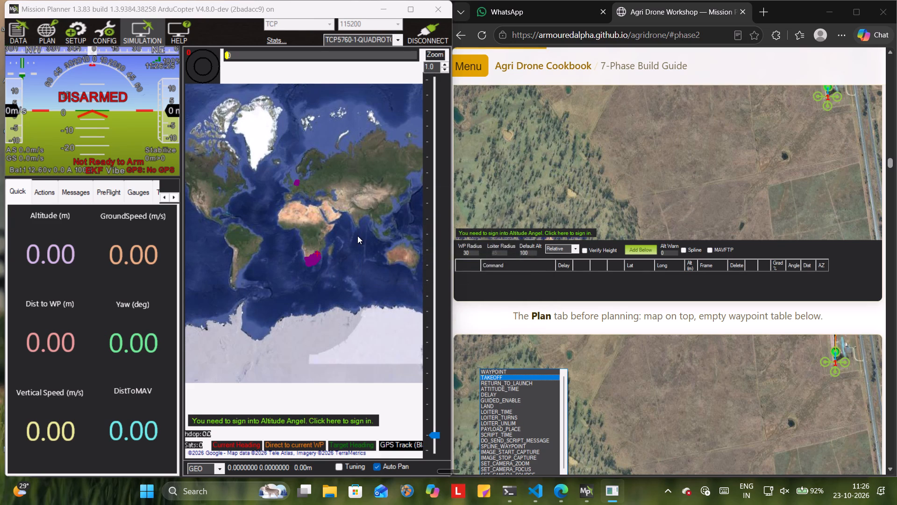
Examine the simulated quadcopter's location on the flight data map, from the whole world to the regional scale.
{"action": "scroll", "coordinate": [338, 236], "scroll_direction": "up", "scroll_amount": 3}
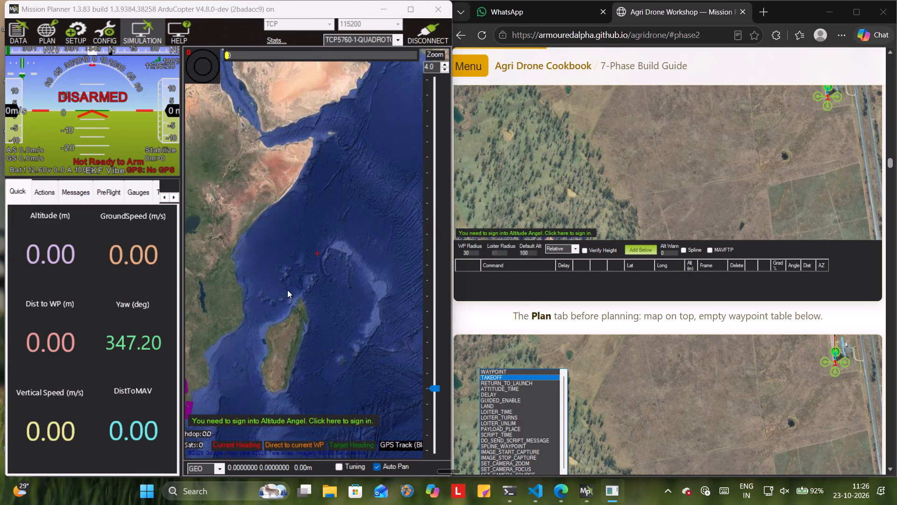
{"action": "scroll", "coordinate": [280, 304], "scroll_direction": "down", "scroll_amount": 2}
{"action": "left_click", "coordinate": [280, 304]}
{"action": "scroll", "coordinate": [280, 304], "scroll_direction": "up", "scroll_amount": 2, "text": "ctrl"}
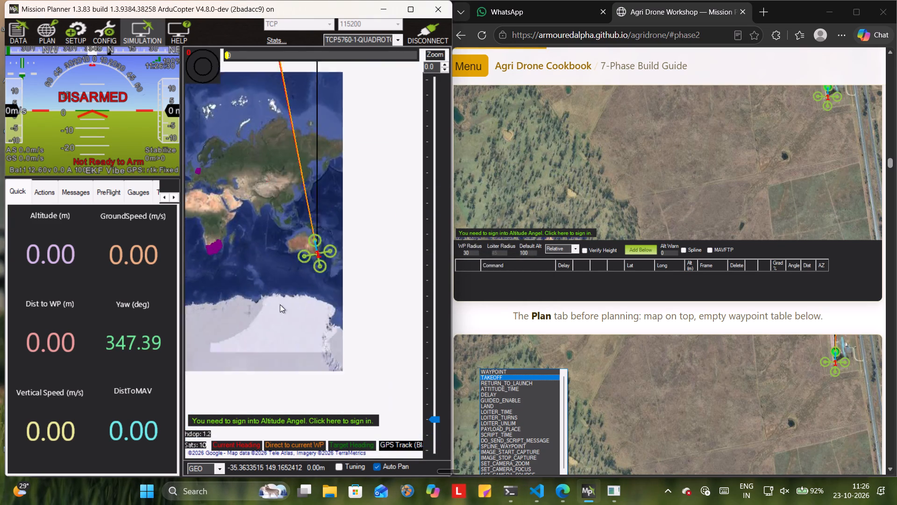
{"action": "scroll", "coordinate": [260, 316], "scroll_direction": "right", "scroll_amount": 1}
{"action": "scroll", "coordinate": [260, 316], "scroll_direction": "up", "scroll_amount": 2, "text": "ctrl"}
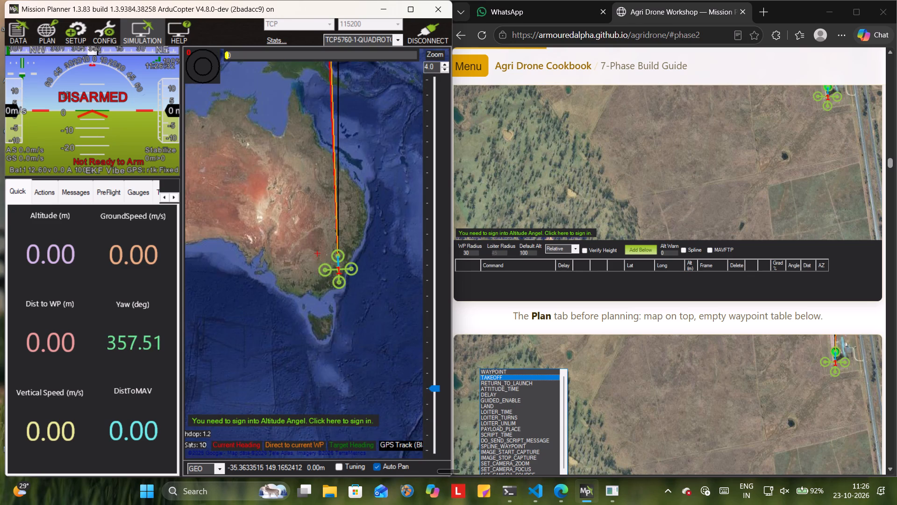
{"action": "scroll", "coordinate": [260, 316], "scroll_direction": "down", "scroll_amount": 4}
{"action": "scroll", "coordinate": [260, 316], "scroll_direction": "up", "scroll_amount": 7, "text": "ctrl"}
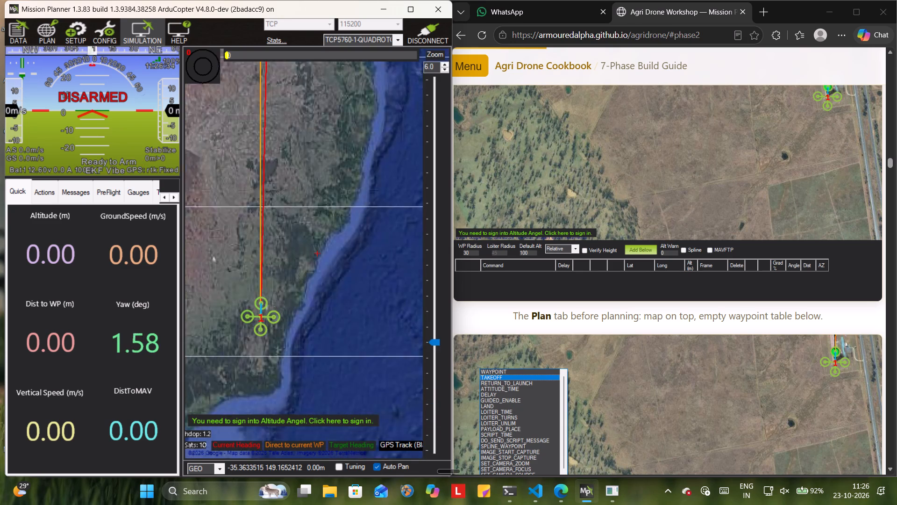
Examine the simulated quadcopter's surroundings on the flight data map, from the airfield level out to the whole world.
{"action": "scroll", "coordinate": [260, 316], "scroll_direction": "up", "scroll_amount": 9, "text": "ctrl"}
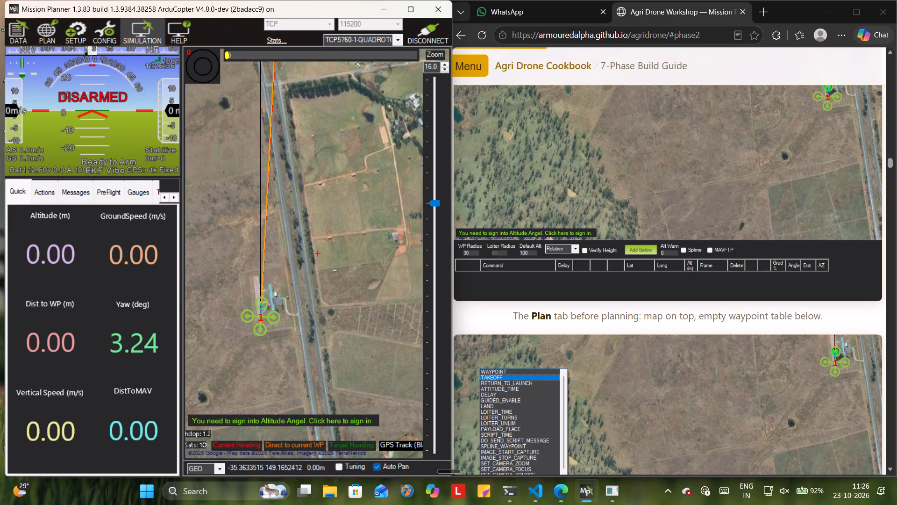
{"action": "scroll", "coordinate": [279, 306], "scroll_direction": "up", "scroll_amount": 1, "text": "ctrl"}
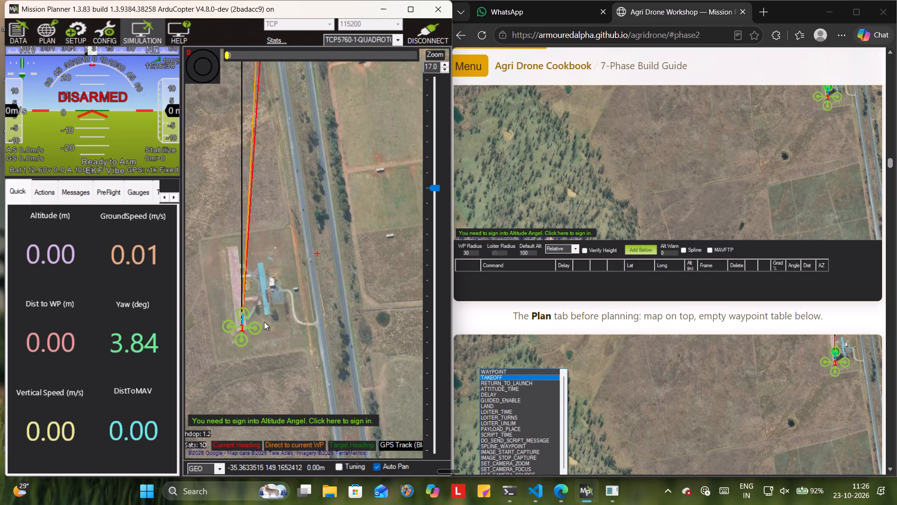
{"action": "key", "text": "Up"}
{"action": "key", "text": "Up"}
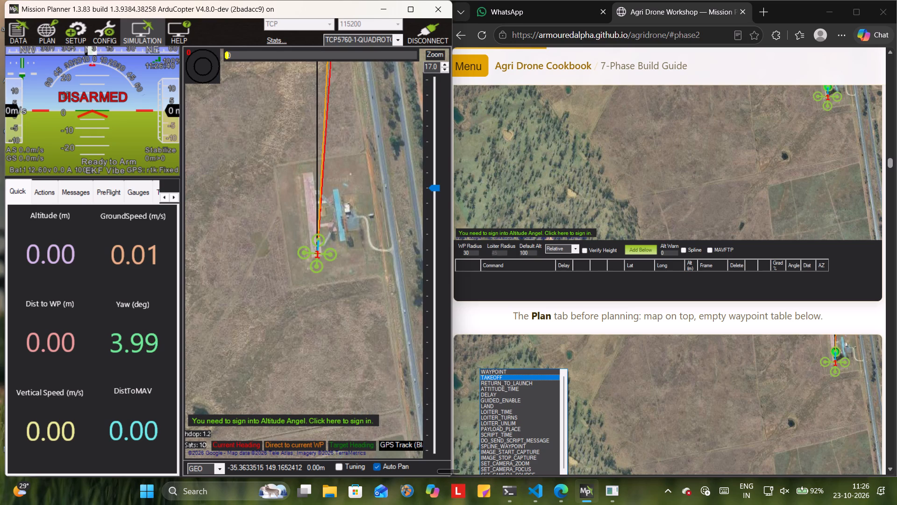
{"action": "scroll", "coordinate": [335, 258], "scroll_direction": "down", "scroll_amount": 2, "text": "ctrl"}
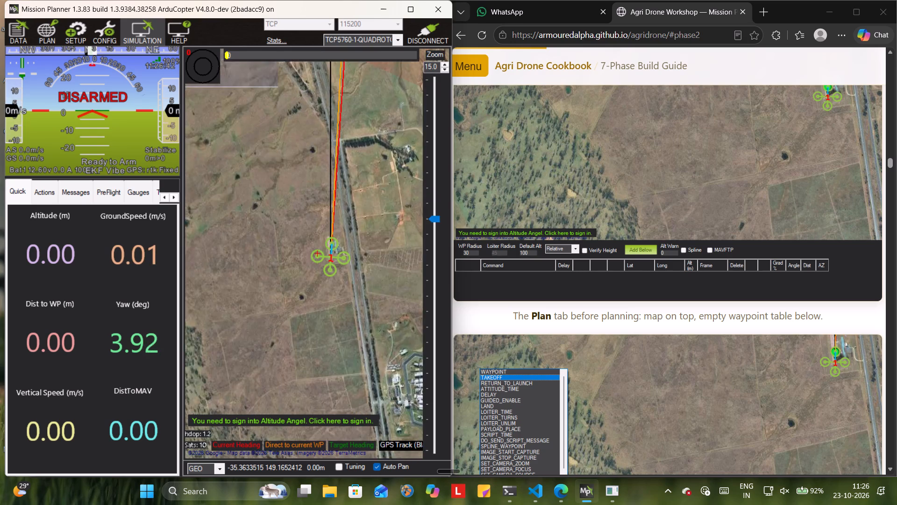
{"action": "scroll", "coordinate": [335, 258], "scroll_direction": "down", "scroll_amount": 8, "text": "ctrl"}
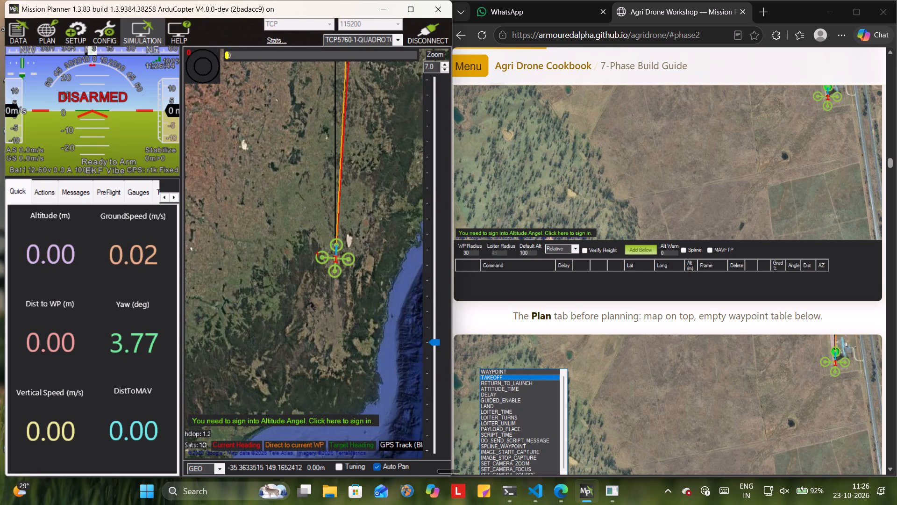
{"action": "scroll", "coordinate": [335, 258], "scroll_direction": "down", "scroll_amount": 5, "text": "ctrl"}
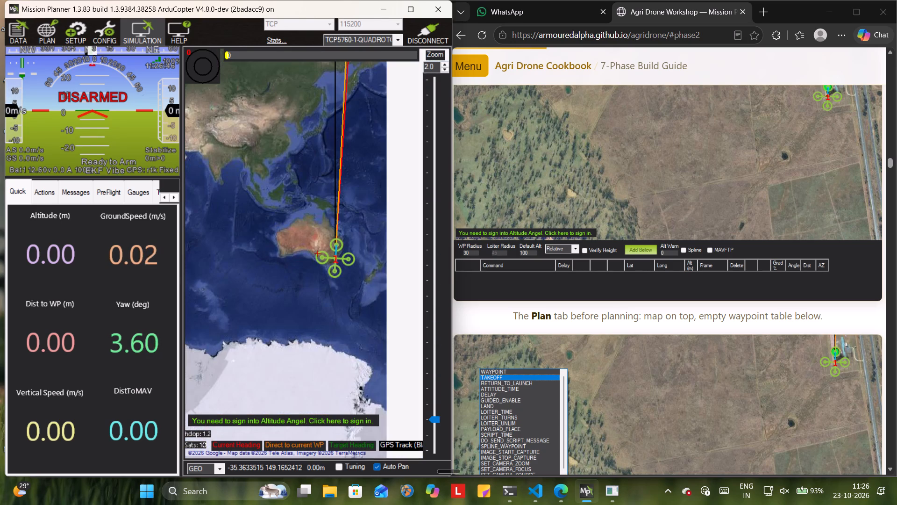
{"action": "scroll", "coordinate": [335, 258], "scroll_direction": "down", "scroll_amount": 2, "text": "ctrl"}
{"action": "scroll", "coordinate": [335, 258], "scroll_direction": "up", "scroll_amount": 1, "text": "ctrl"}
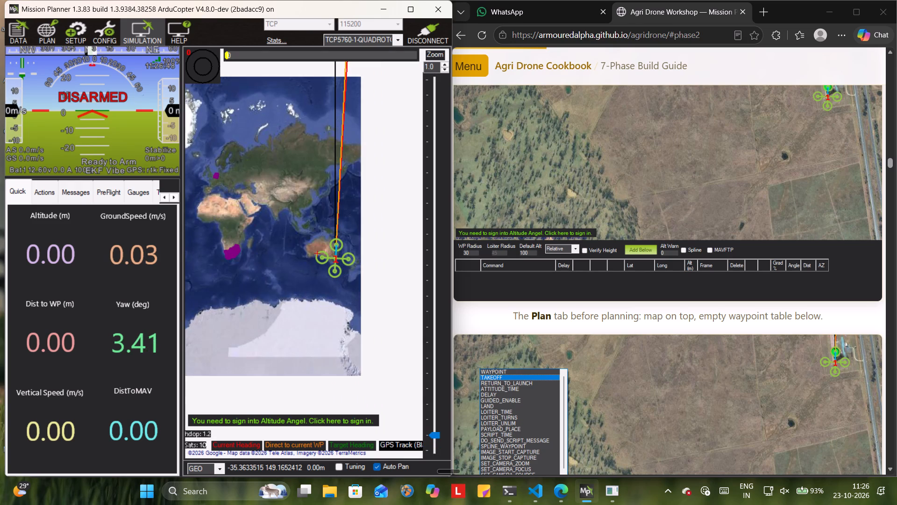
{"action": "scroll", "coordinate": [335, 258], "scroll_direction": "up", "scroll_amount": 2, "text": "ctrl"}
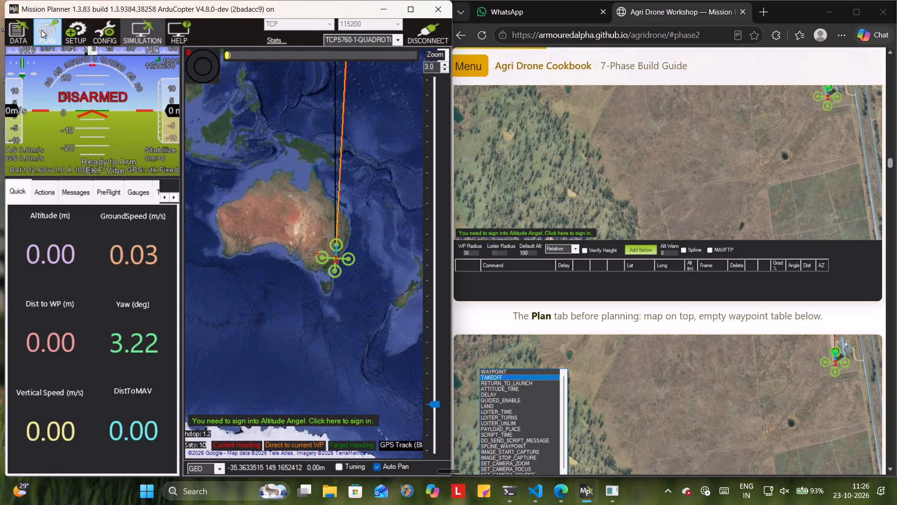
In the flight planner, undo the earlier mission edits back to just the WAYPOINT and TAKEOFF commands.
{"action": "left_click", "coordinate": [41, 30]}
{"action": "scroll", "coordinate": [222, 224], "scroll_direction": "down", "scroll_amount": 7, "text": "ctrl"}
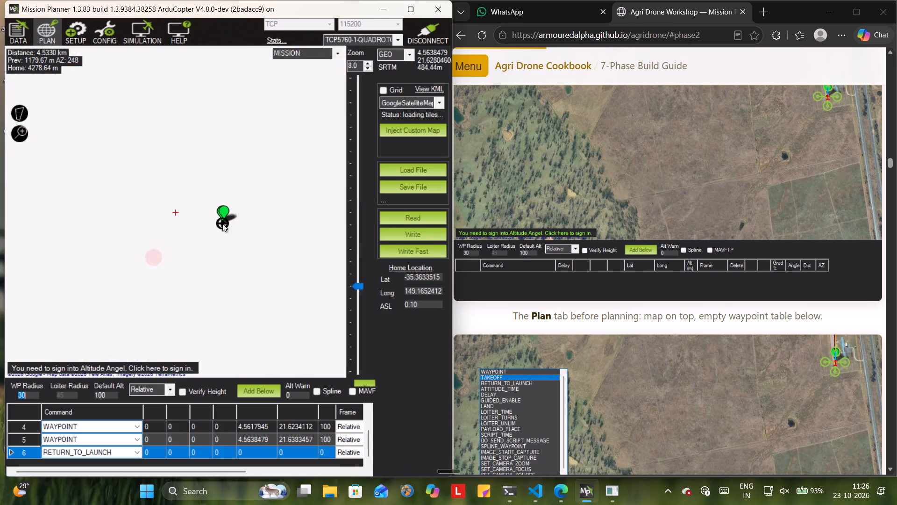
{"action": "scroll", "coordinate": [222, 224], "scroll_direction": "down", "scroll_amount": 7, "text": "ctrl"}
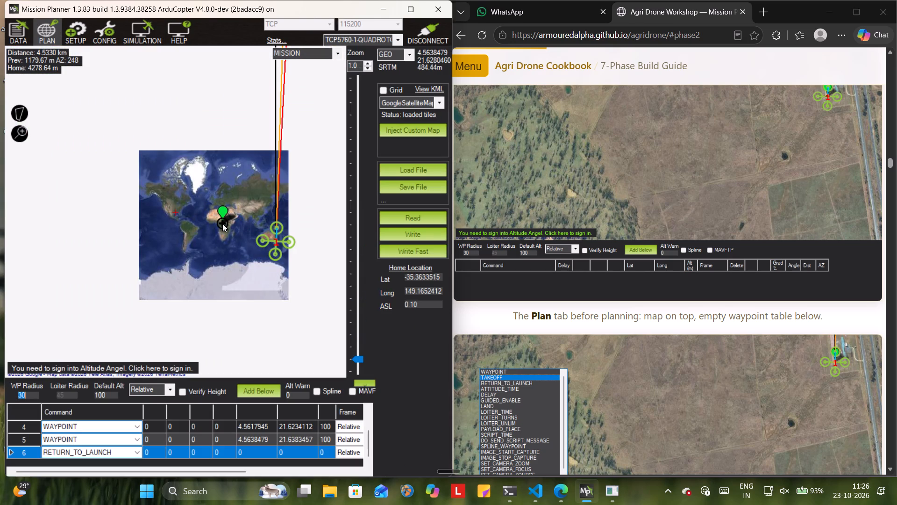
{"action": "key", "text": "ctrl+z"}
{"action": "key", "text": "ctrl+z"}
{"action": "key", "text": "ctrl+z"}
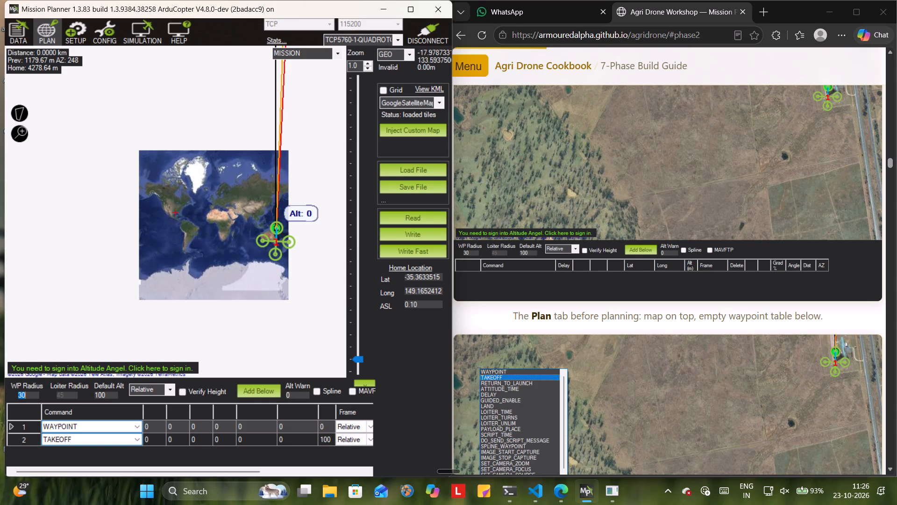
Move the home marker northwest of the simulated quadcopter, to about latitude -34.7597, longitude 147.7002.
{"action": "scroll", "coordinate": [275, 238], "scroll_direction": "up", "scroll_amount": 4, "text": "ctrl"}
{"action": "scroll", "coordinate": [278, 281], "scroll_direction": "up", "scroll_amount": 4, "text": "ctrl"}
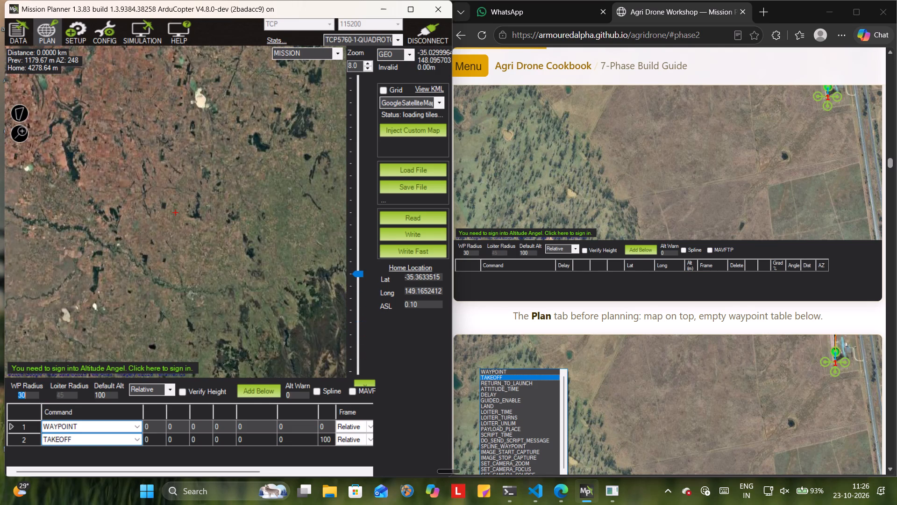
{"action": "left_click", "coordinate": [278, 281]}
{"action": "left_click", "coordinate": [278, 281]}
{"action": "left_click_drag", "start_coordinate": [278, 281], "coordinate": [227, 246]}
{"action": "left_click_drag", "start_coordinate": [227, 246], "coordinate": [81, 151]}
Examine the planning map around the simulated quadcopter, including the fields east of the highway.
{"action": "scroll", "coordinate": [227, 240], "scroll_direction": "up", "scroll_amount": 2, "text": "ctrl"}
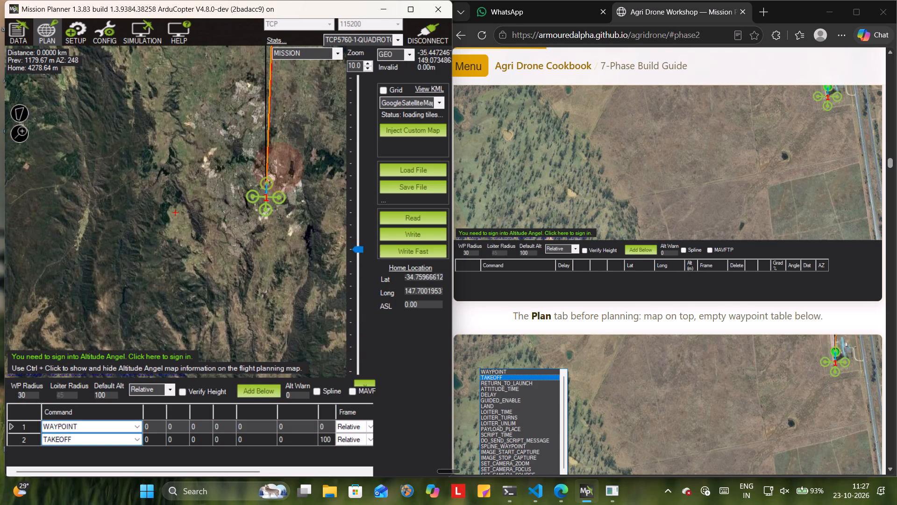
{"action": "scroll", "coordinate": [283, 188], "scroll_direction": "up", "scroll_amount": 3}
{"action": "scroll", "coordinate": [222, 245], "scroll_direction": "up", "scroll_amount": 3, "text": "ctrl"}
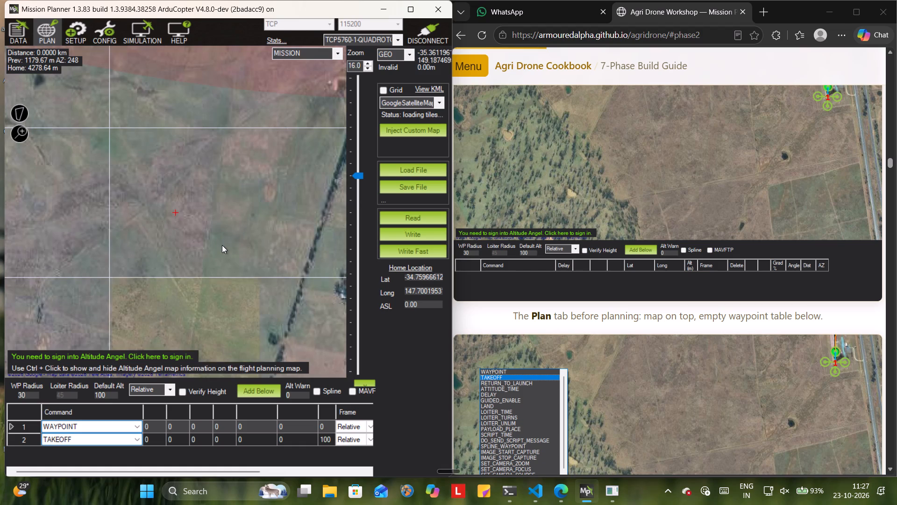
{"action": "left_click_drag", "start_coordinate": [190, 251], "coordinate": [372, 227]}
{"action": "left_click_drag", "start_coordinate": [228, 239], "coordinate": [444, 222]}
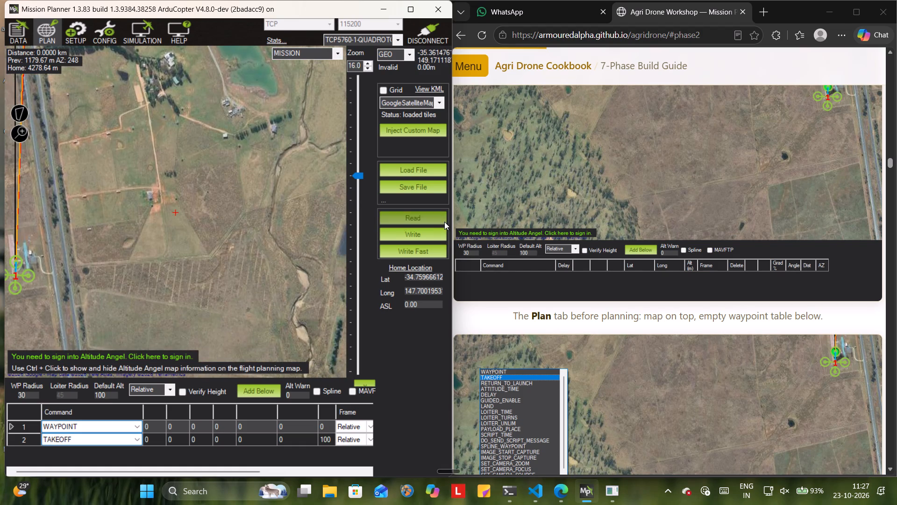
{"action": "left_click_drag", "start_coordinate": [244, 227], "coordinate": [419, 137]}
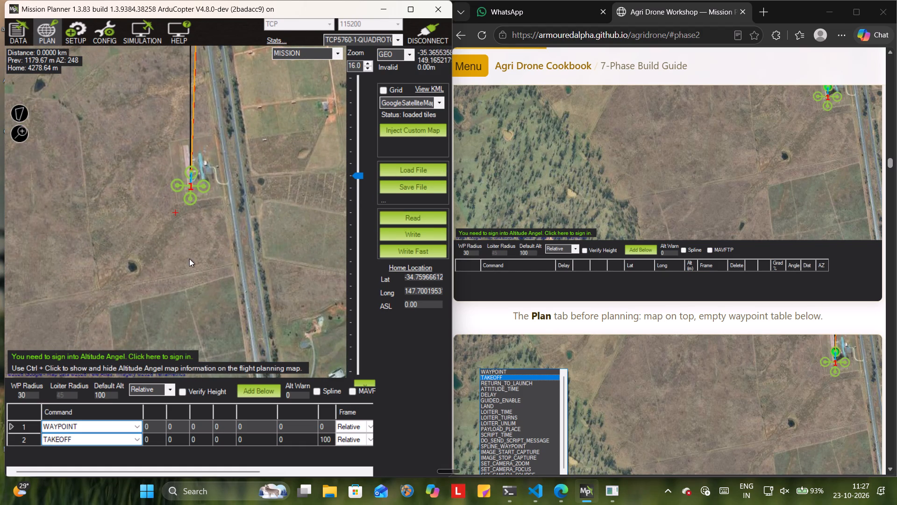
{"action": "scroll", "coordinate": [245, 195], "scroll_direction": "up", "scroll_amount": 2, "text": "ctrl"}
{"action": "left_click_drag", "start_coordinate": [146, 219], "coordinate": [281, 291]}
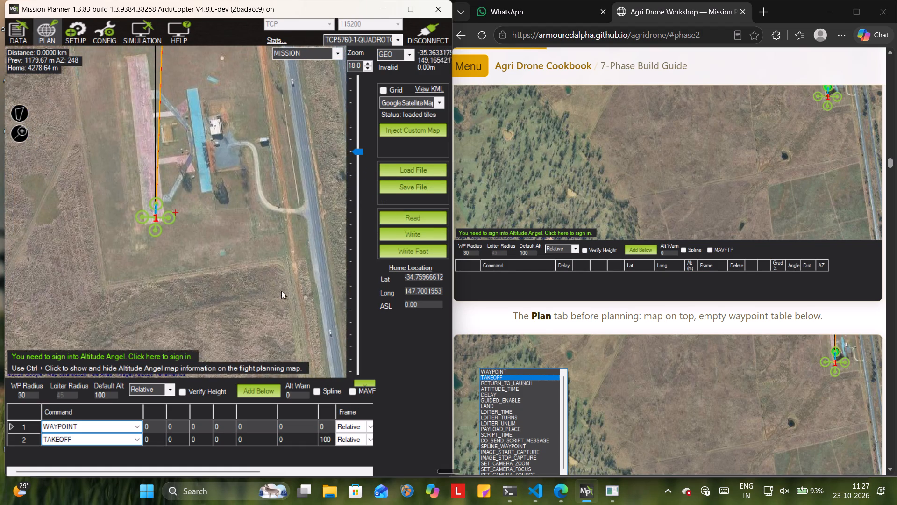
{"action": "left_click_drag", "start_coordinate": [281, 291], "coordinate": [289, 316]}
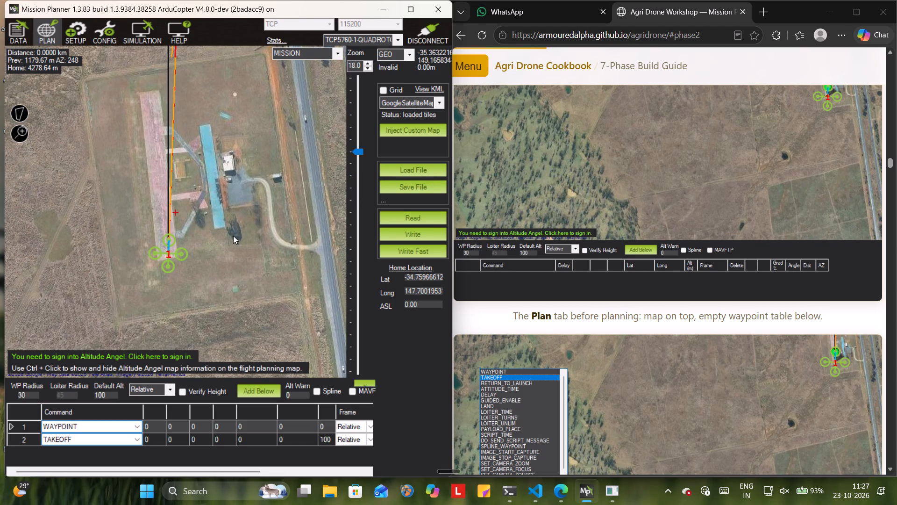
{"action": "left_click_drag", "start_coordinate": [260, 252], "coordinate": [150, 300]}
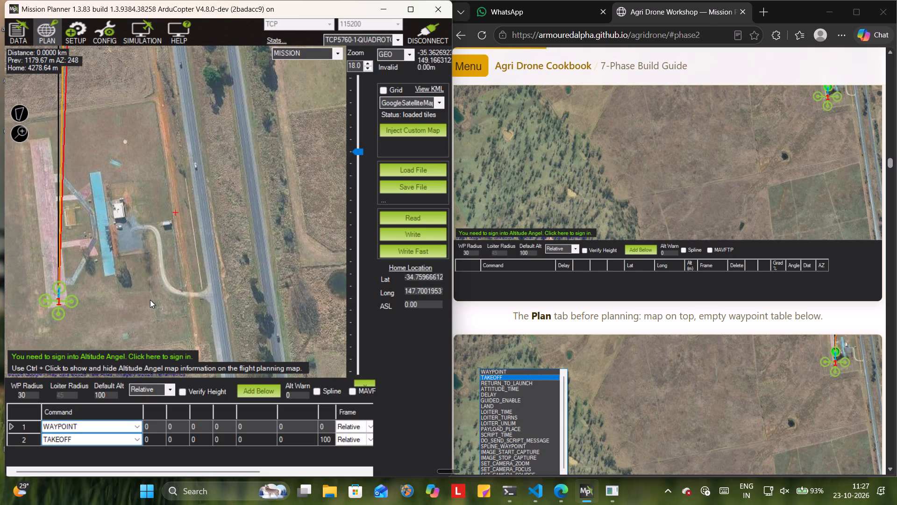
{"action": "left_click_drag", "start_coordinate": [150, 300], "coordinate": [52, 268]}
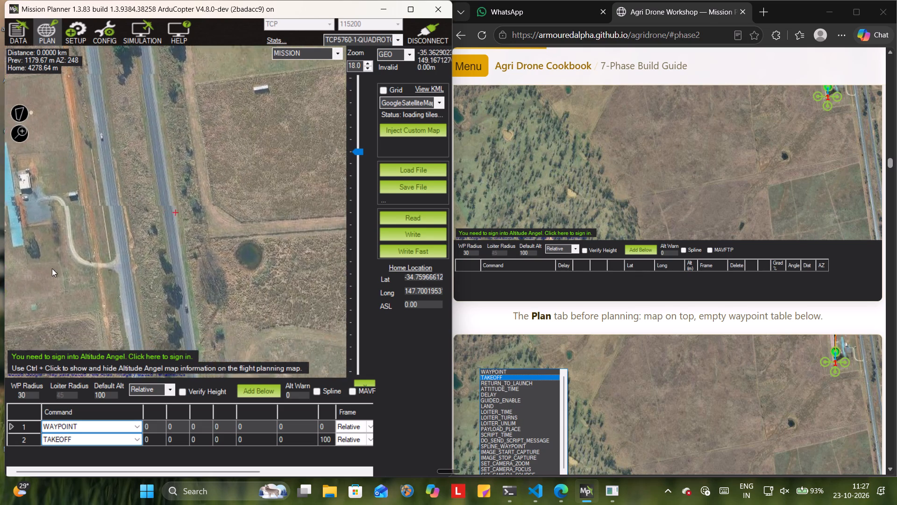
{"action": "left_click_drag", "start_coordinate": [52, 268], "coordinate": [0, 303]}
{"action": "left_click_drag", "start_coordinate": [192, 235], "coordinate": [44, 279]}
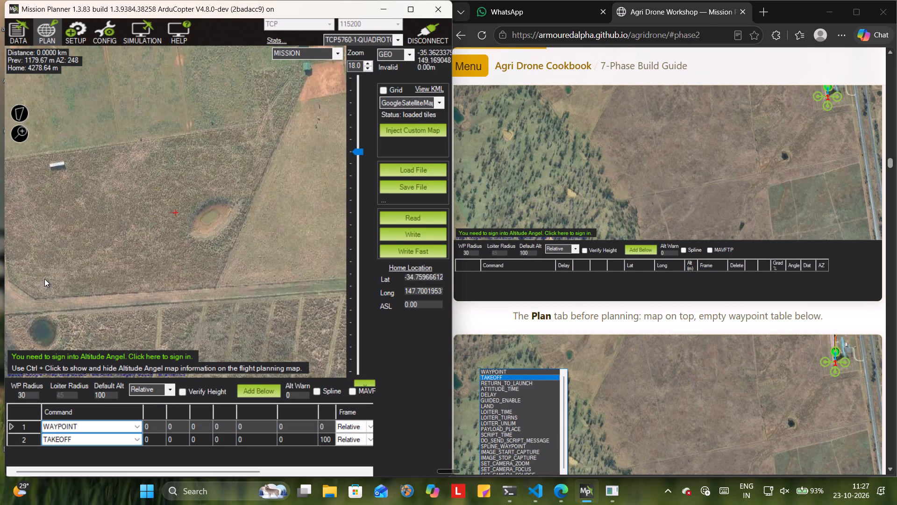
{"action": "left_click_drag", "start_coordinate": [44, 279], "coordinate": [188, 231]}
{"action": "scroll", "coordinate": [188, 231], "scroll_direction": "down", "scroll_amount": 1, "text": "ctrl"}
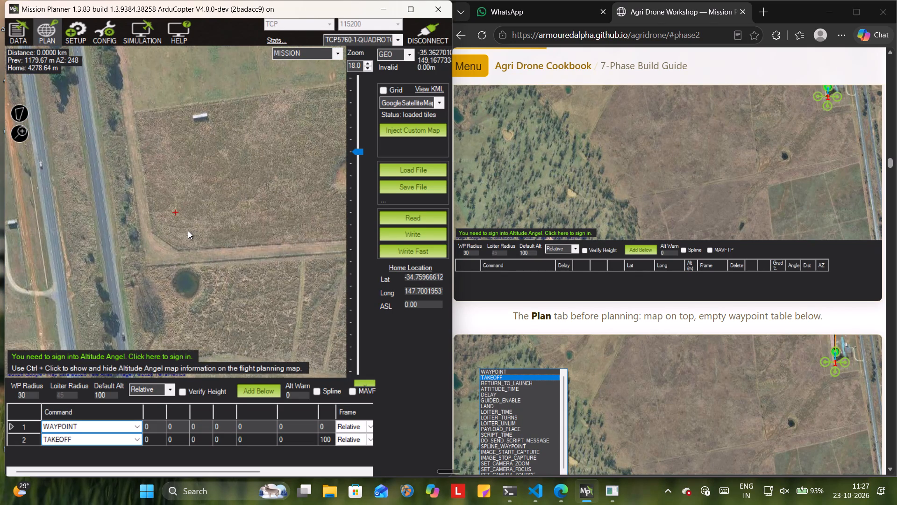
{"action": "scroll", "coordinate": [188, 231], "scroll_direction": "down", "scroll_amount": 1, "text": "ctrl"}
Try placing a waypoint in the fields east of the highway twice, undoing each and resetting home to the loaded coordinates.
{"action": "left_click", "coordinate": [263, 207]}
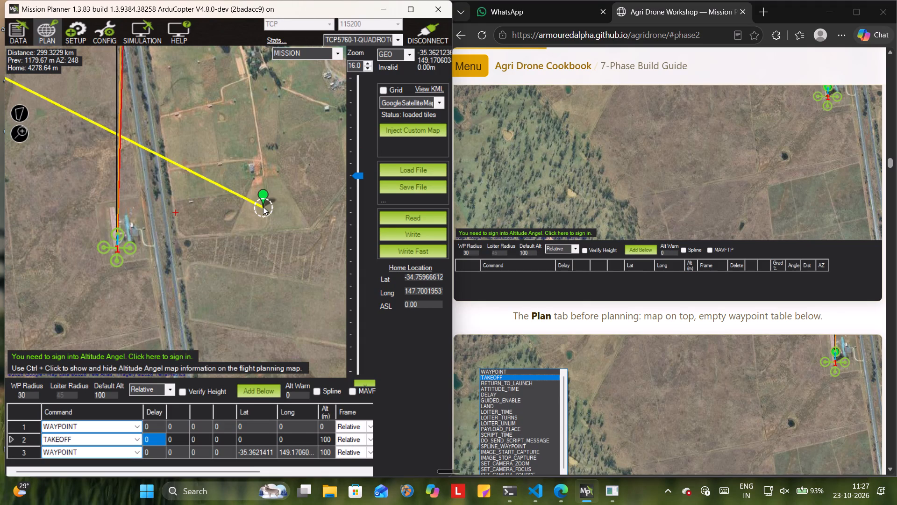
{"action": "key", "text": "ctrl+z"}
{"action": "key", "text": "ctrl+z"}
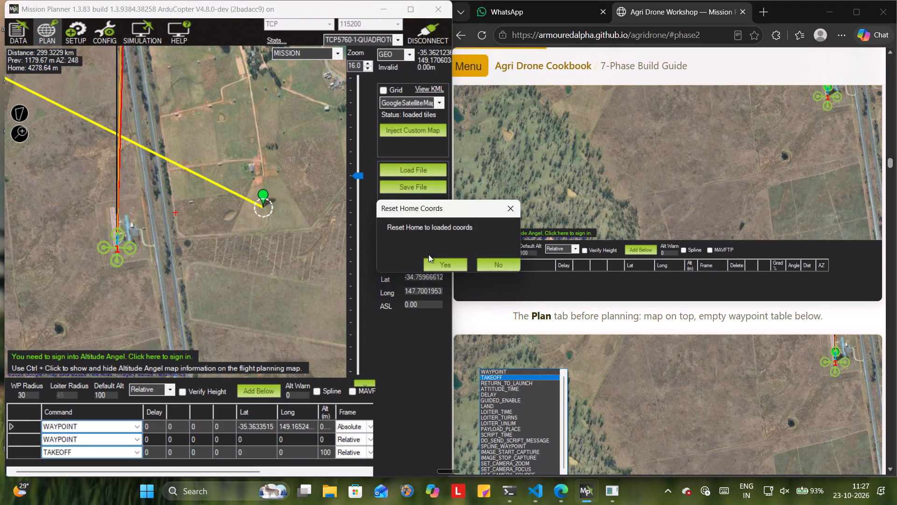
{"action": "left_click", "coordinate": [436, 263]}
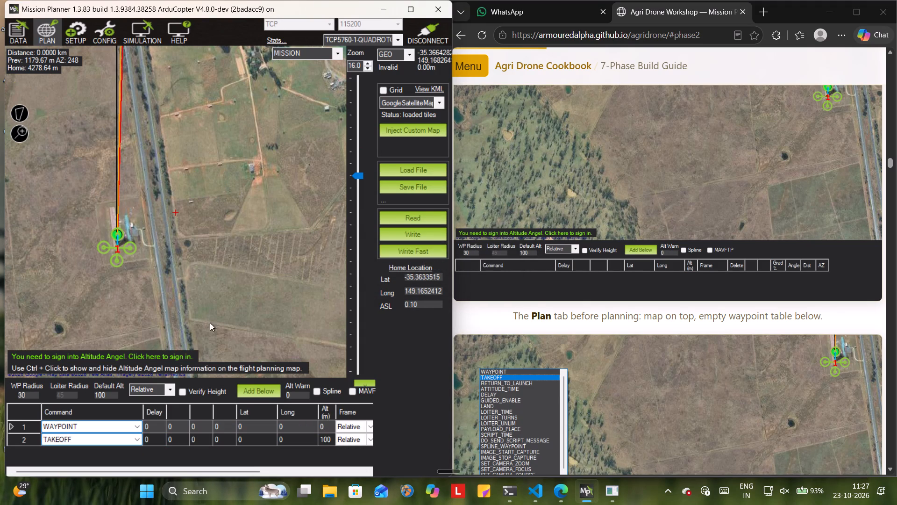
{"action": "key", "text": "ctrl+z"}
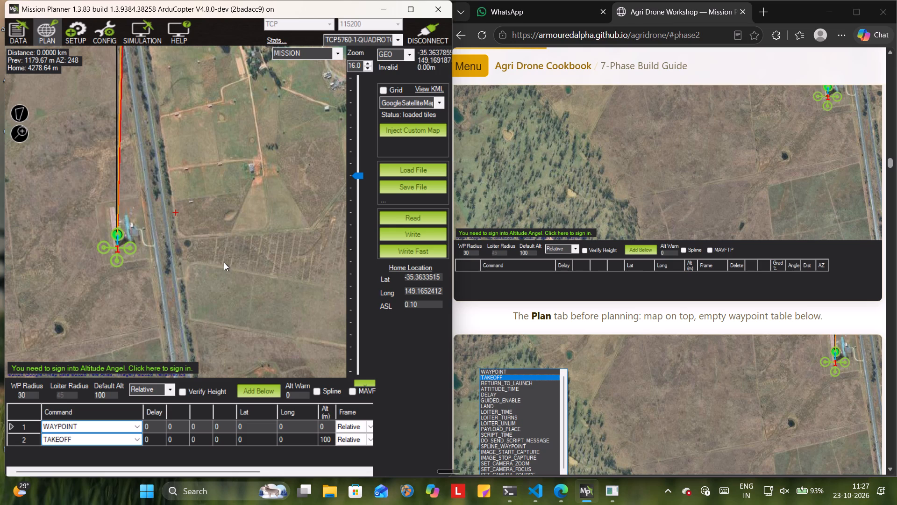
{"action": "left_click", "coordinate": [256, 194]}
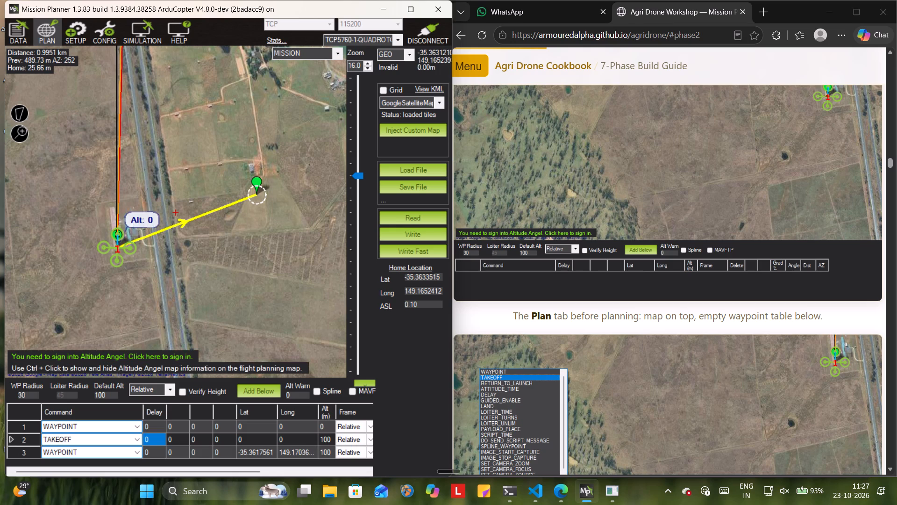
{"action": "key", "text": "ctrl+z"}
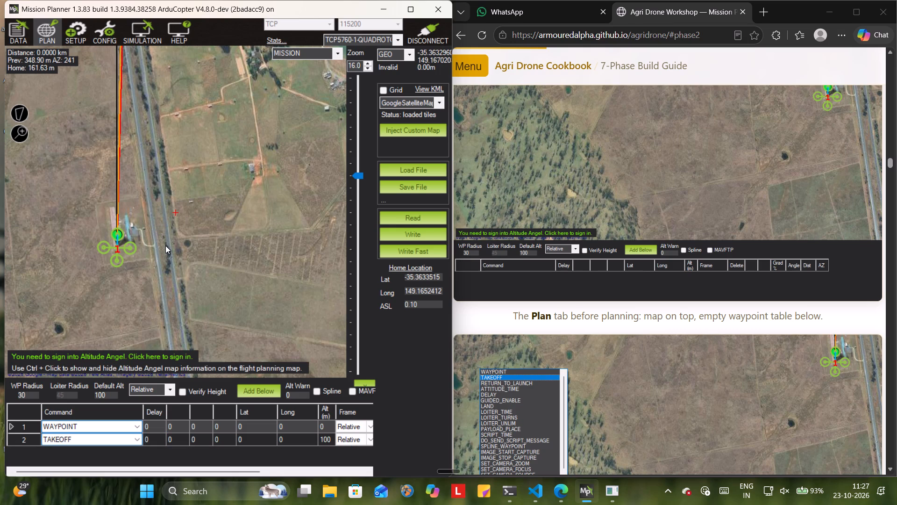
Undo the TAKEOFF command in the mission list.
{"action": "key", "text": "ctrl+z"}
Move the home marker from the quadcopter to the field east of the highway, at about -35.36165, 149.17024.
{"action": "left_click_drag", "start_coordinate": [121, 238], "coordinate": [161, 233]}
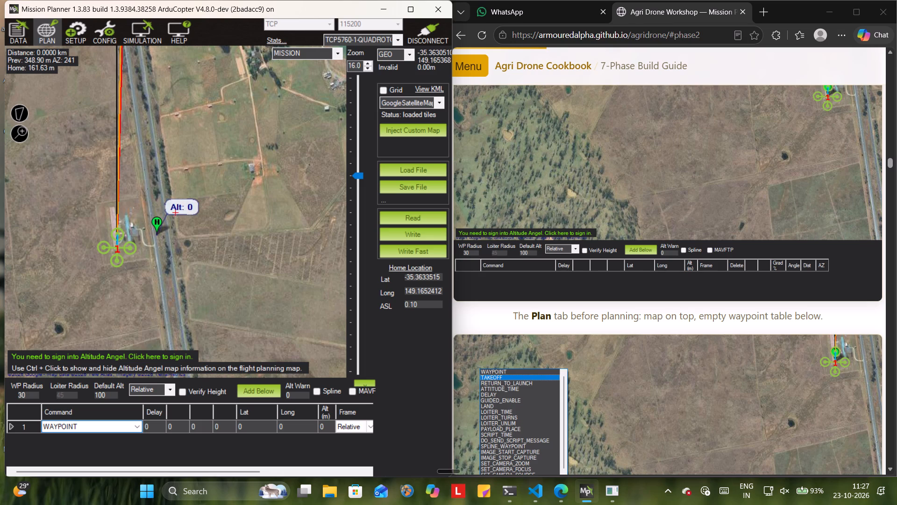
{"action": "left_click_drag", "start_coordinate": [161, 233], "coordinate": [254, 191]}
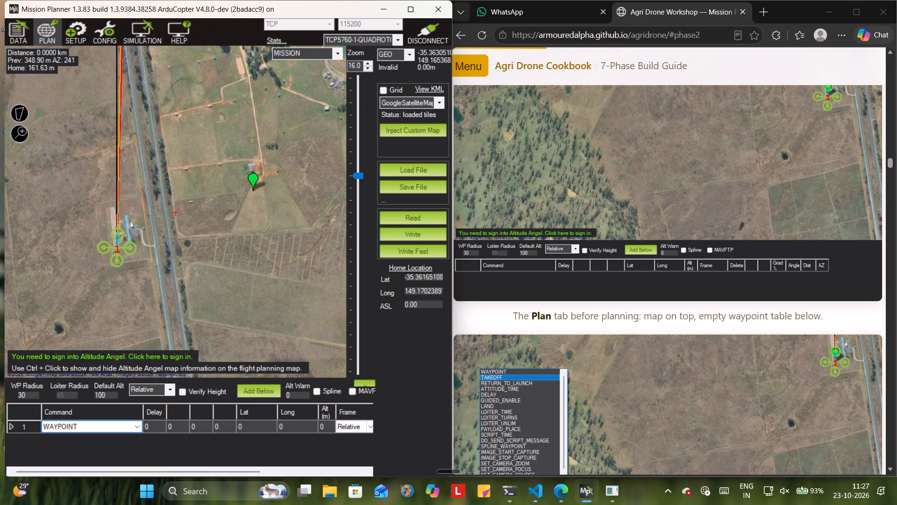
Place seven waypoints at 100 m altitude, starting at the home marker and running around the fields east of the highway.
{"action": "left_click", "coordinate": [254, 191]}
{"action": "left_click", "coordinate": [257, 220]}
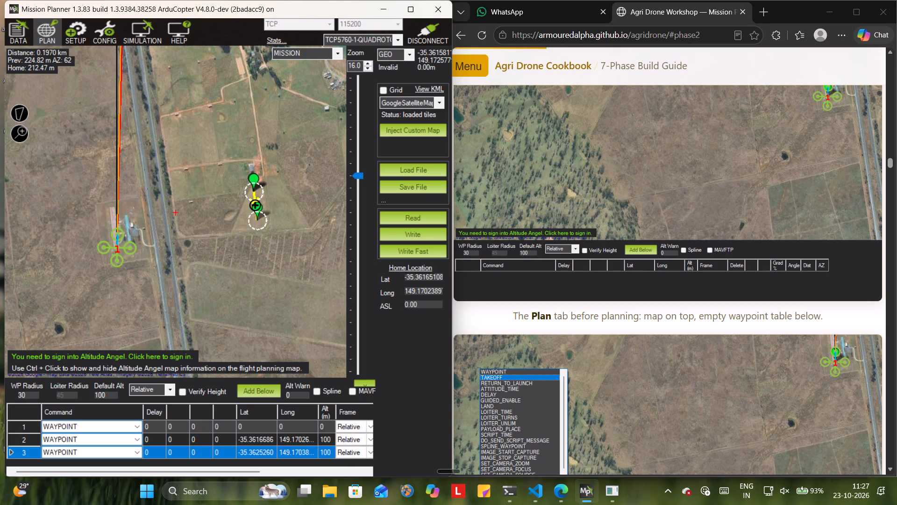
{"action": "left_click", "coordinate": [316, 188]}
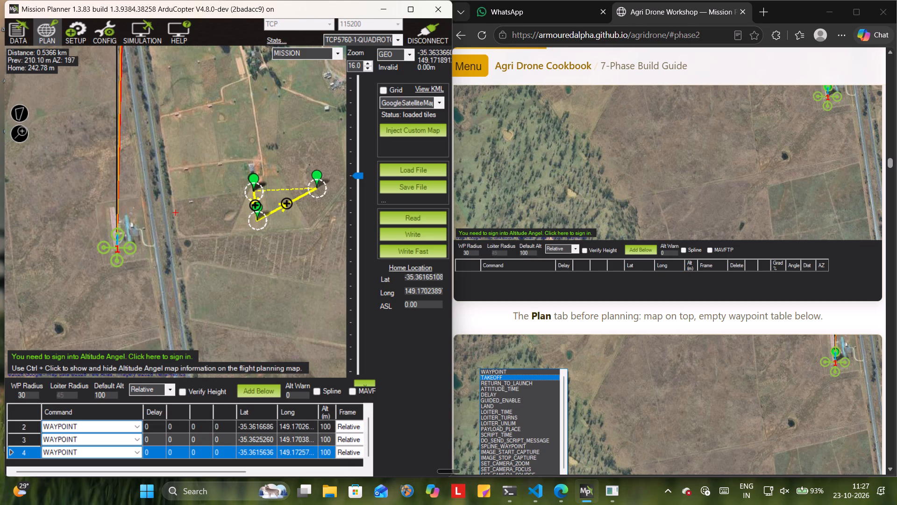
{"action": "left_click", "coordinate": [298, 248]}
{"action": "left_click", "coordinate": [227, 267]}
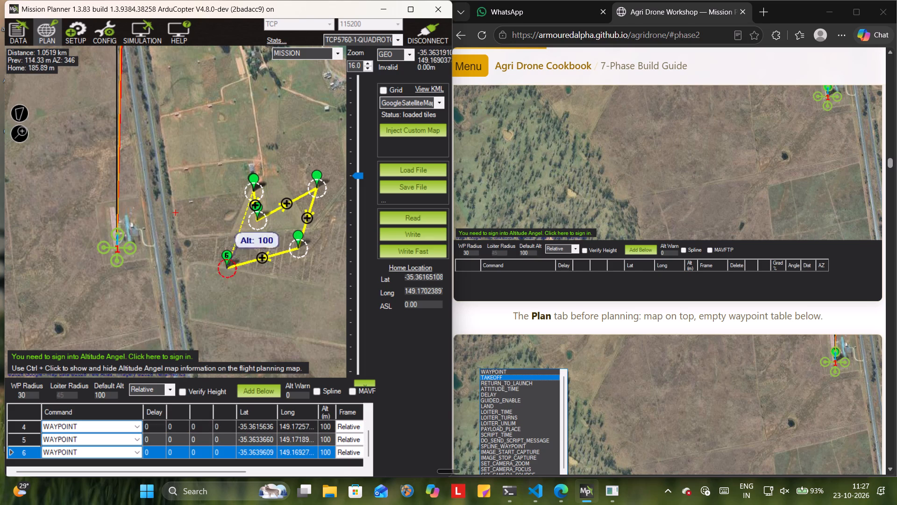
{"action": "left_click", "coordinate": [216, 227]}
{"action": "left_click", "coordinate": [204, 142]}
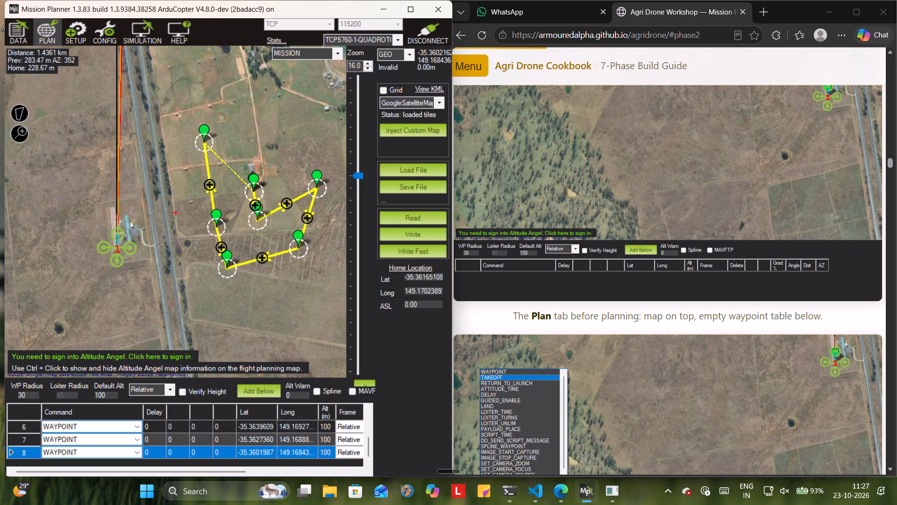
Undo all the waypoints placed in the fields east of the highway, resetting home to the loaded coordinates and keeping only mission item 1.
{"action": "key", "text": "ctrl+z"}
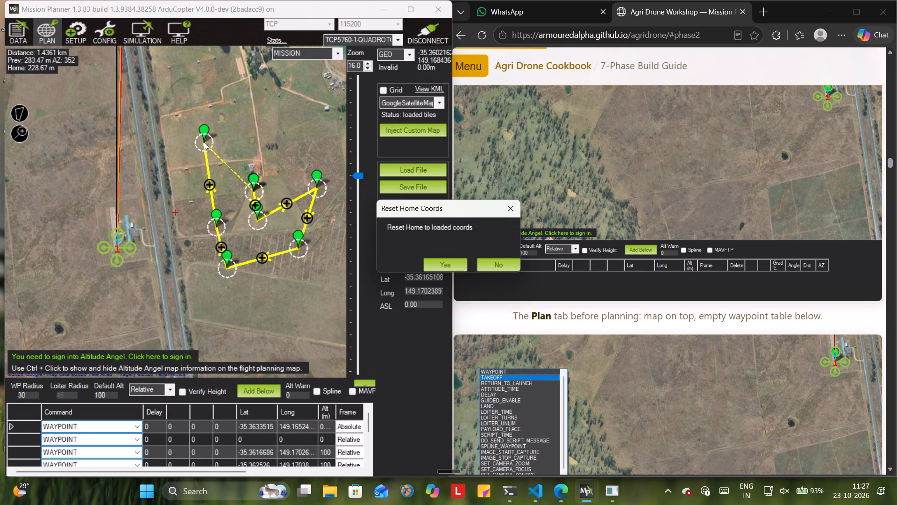
{"action": "left_click", "coordinate": [438, 263]}
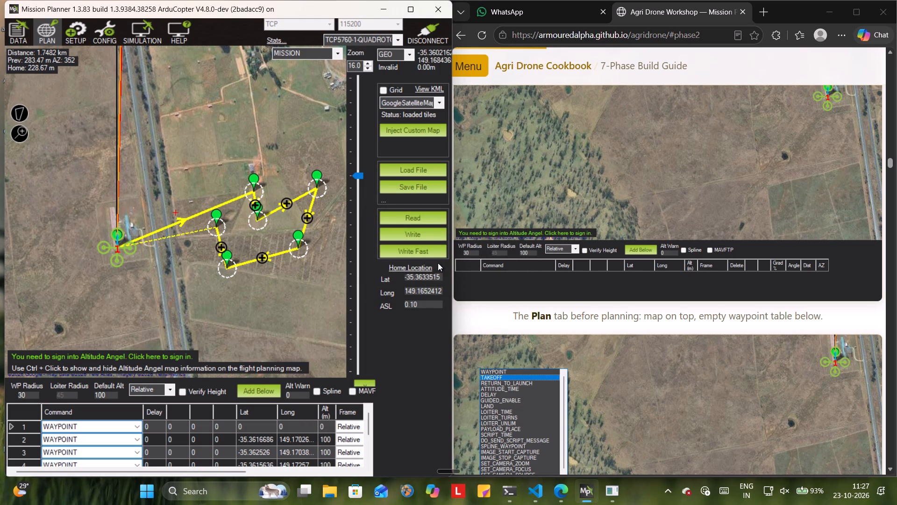
{"action": "key", "text": "ctrl+z"}
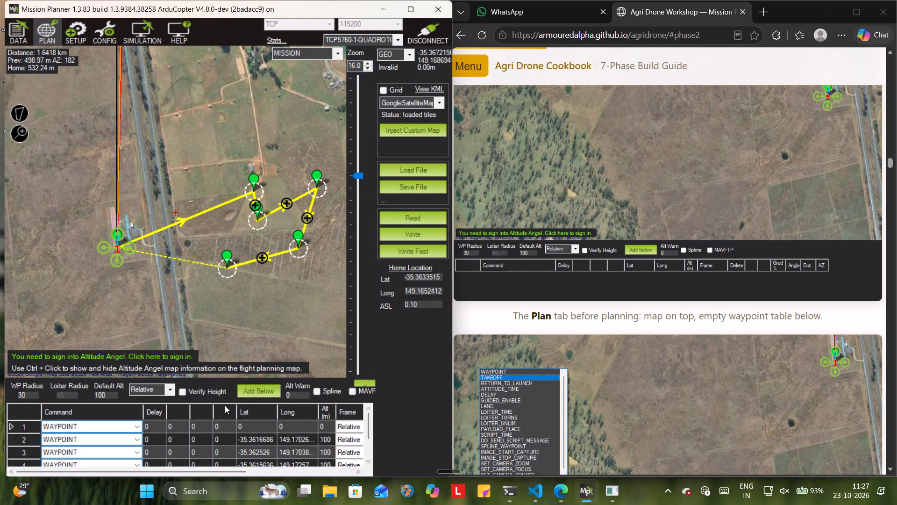
{"action": "key", "text": "ctrl+z"}
{"action": "key", "text": "ctrl+z"}
{"action": "key", "text": "ctrl+z"}
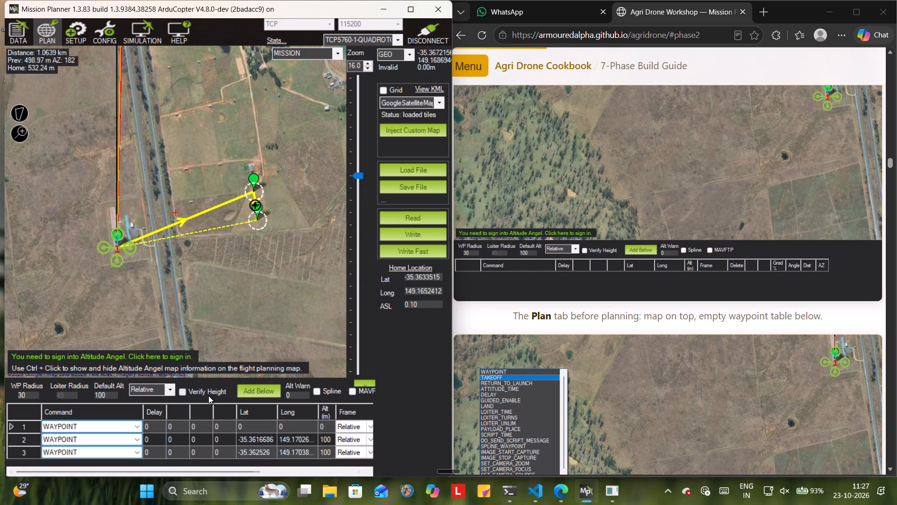
{"action": "key", "text": "ctrl+z"}
{"action": "key", "text": "ctrl+z"}
{"action": "key", "text": "ctrl+z"}
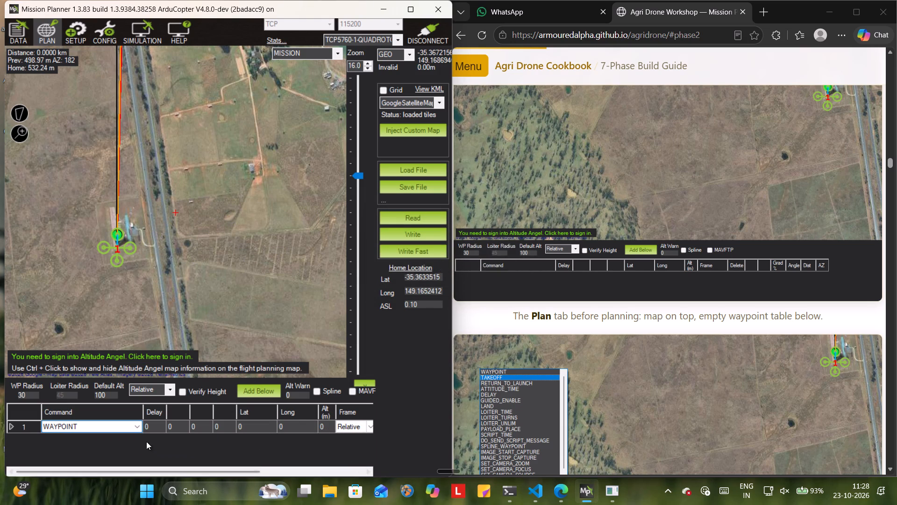
Change the command of mission item 1 to TAKEOFF.
{"action": "left_click", "coordinate": [132, 428]}
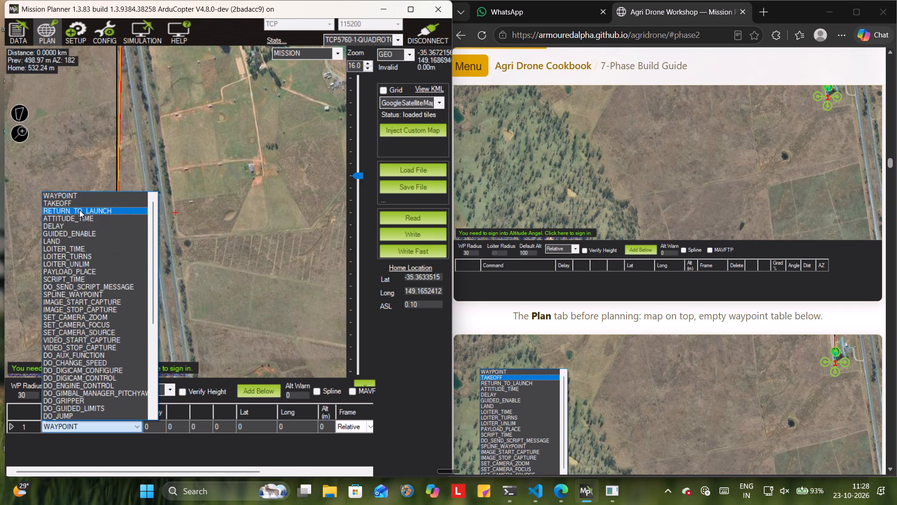
{"action": "left_click", "coordinate": [77, 202]}
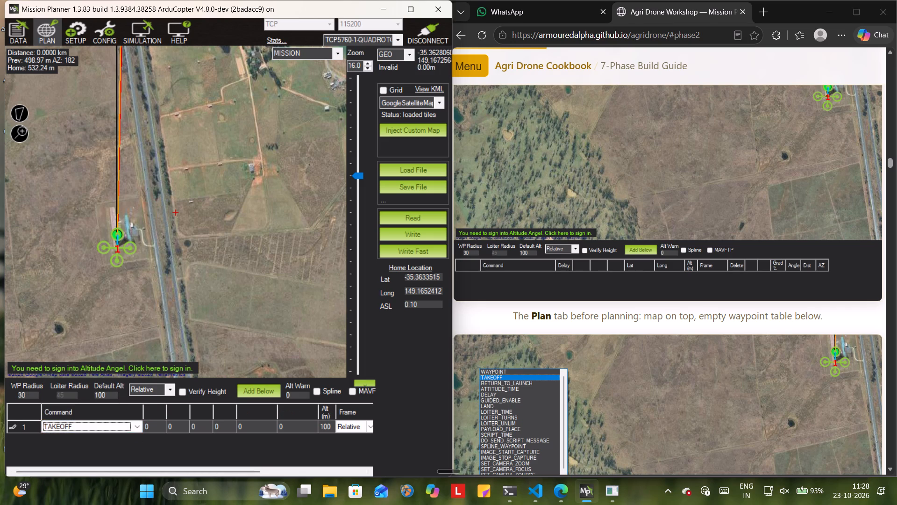
Place two waypoints at 100 m altitude in the field east of the highway, near -35.3619, 149.1708 and -35.3628, 149.1711.
{"action": "left_click", "coordinate": [267, 198]}
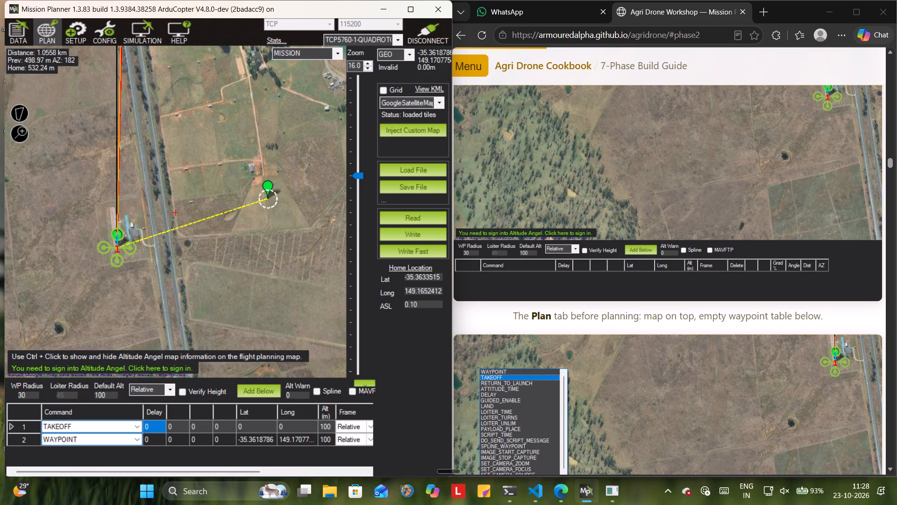
{"action": "left_click", "coordinate": [277, 229]}
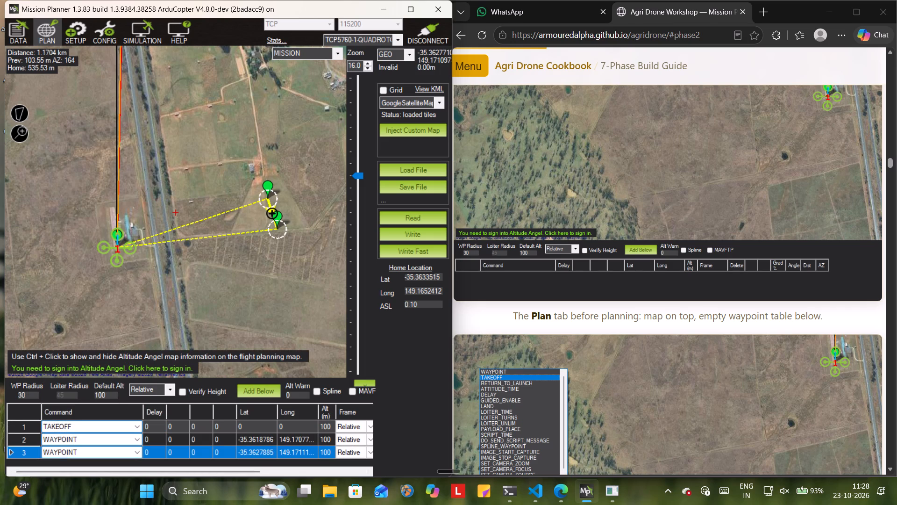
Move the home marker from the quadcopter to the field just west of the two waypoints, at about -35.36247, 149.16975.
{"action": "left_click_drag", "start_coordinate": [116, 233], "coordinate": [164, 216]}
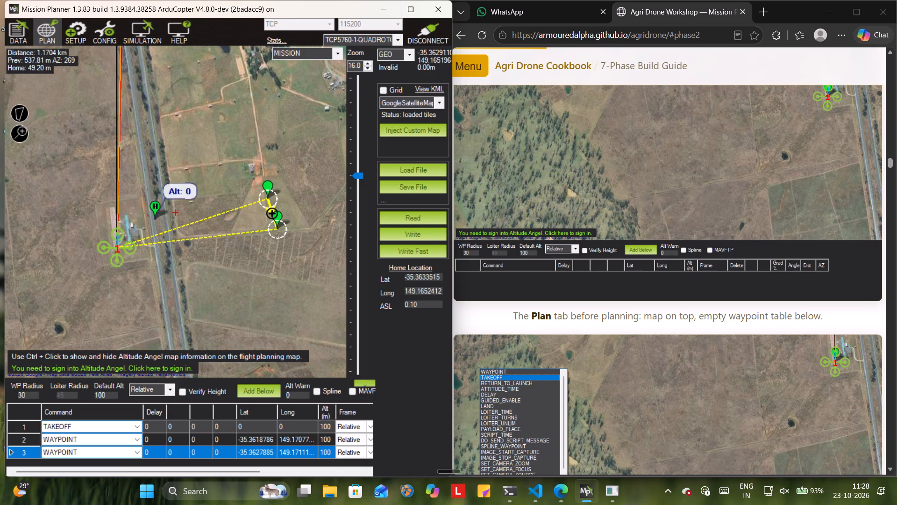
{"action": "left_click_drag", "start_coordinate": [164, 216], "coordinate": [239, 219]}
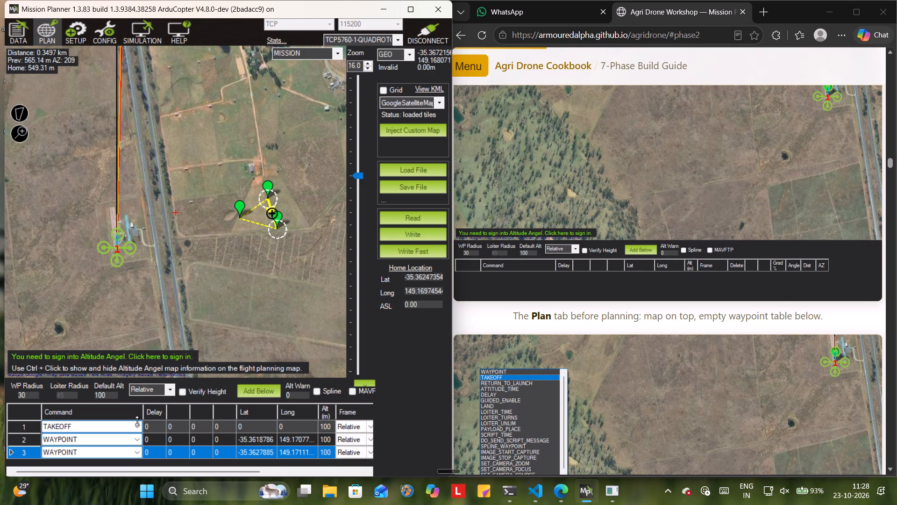
Add a Takeoff command from the map with a takeoff altitude of 20 m.
{"action": "right_click", "coordinate": [218, 268]}
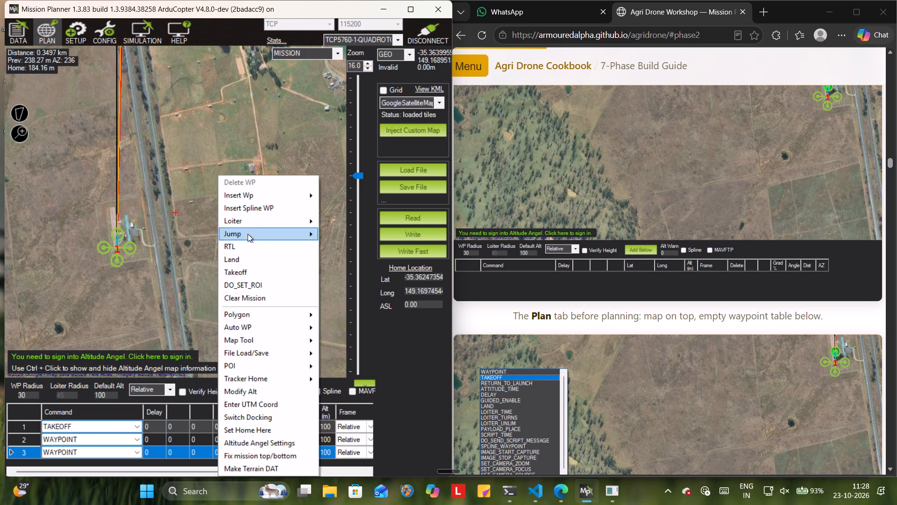
{"action": "left_click", "coordinate": [240, 269]}
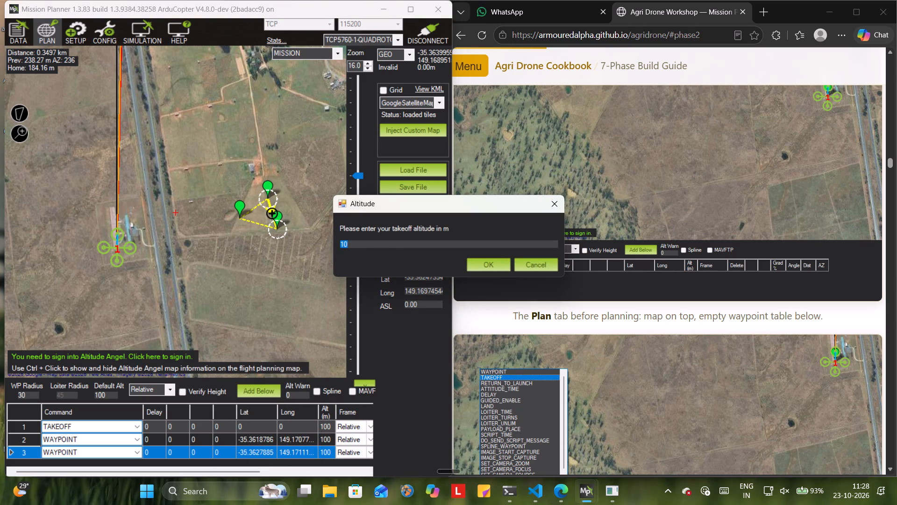
{"action": "left_click", "coordinate": [383, 248]}
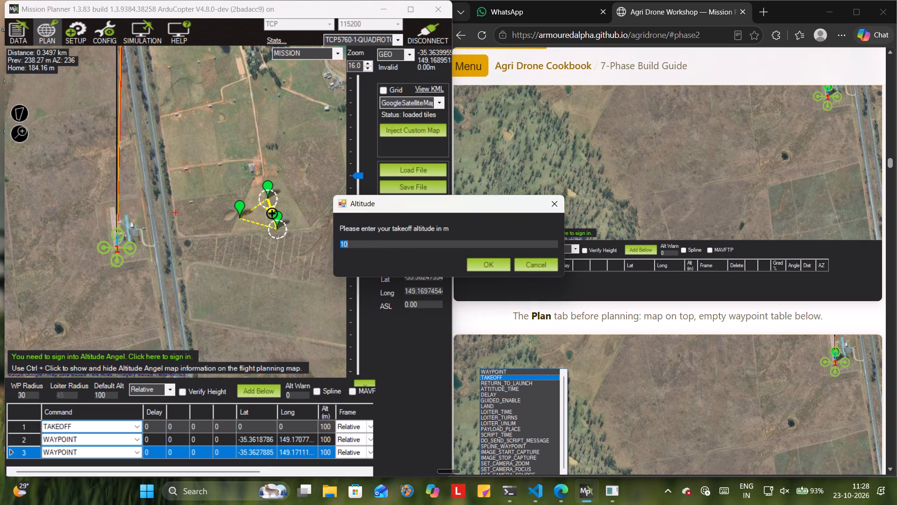
{"action": "left_click", "coordinate": [367, 247]}
{"action": "key", "text": "BackSpace"}
{"action": "key", "text": "BackSpace"}
{"action": "key", "text": "BackSpace"}
{"action": "type", "text": "20"}
{"action": "key", "text": "Return"}
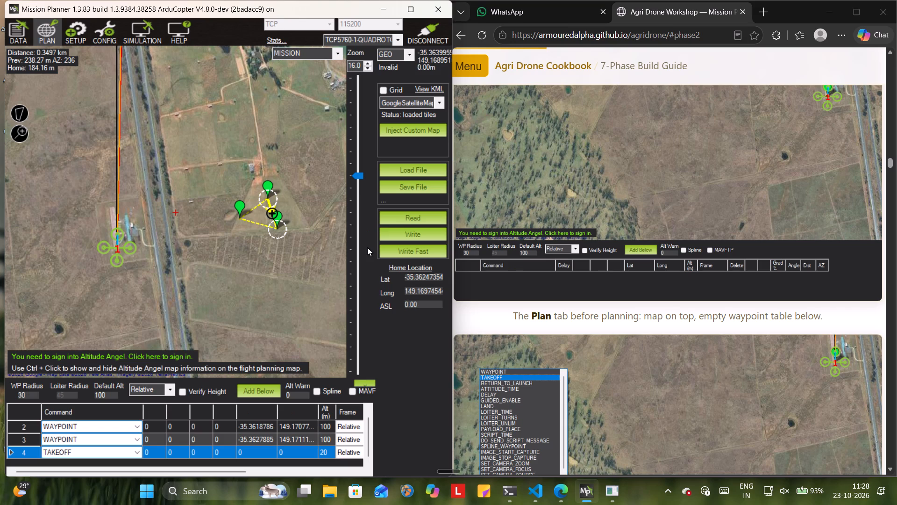
Add an RTL command as the last item of the mission.
{"action": "right_click", "coordinate": [319, 240]}
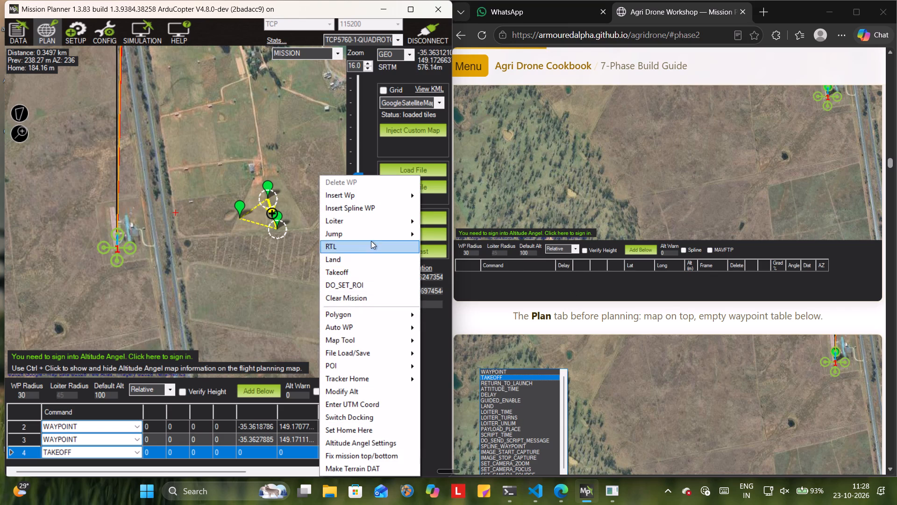
{"action": "left_click", "coordinate": [344, 250]}
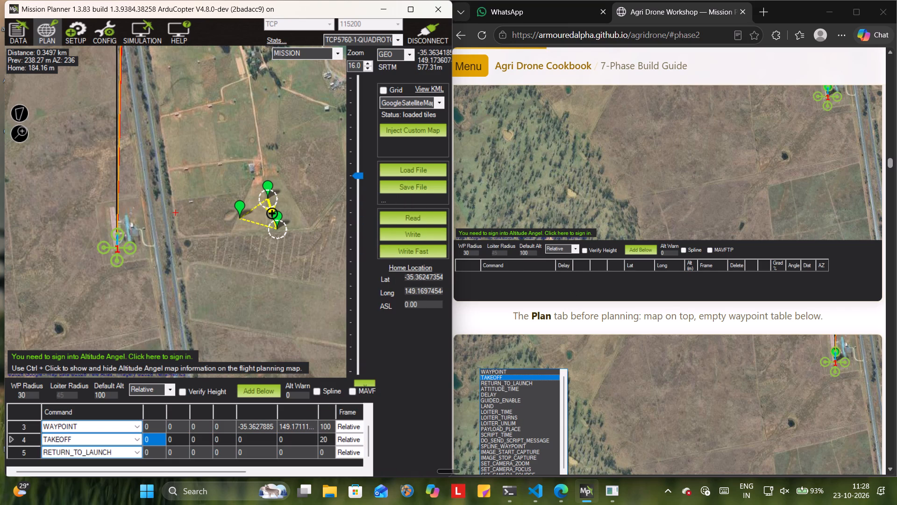
Write the mission to the simulated vehicle.
{"action": "left_click", "coordinate": [397, 236]}
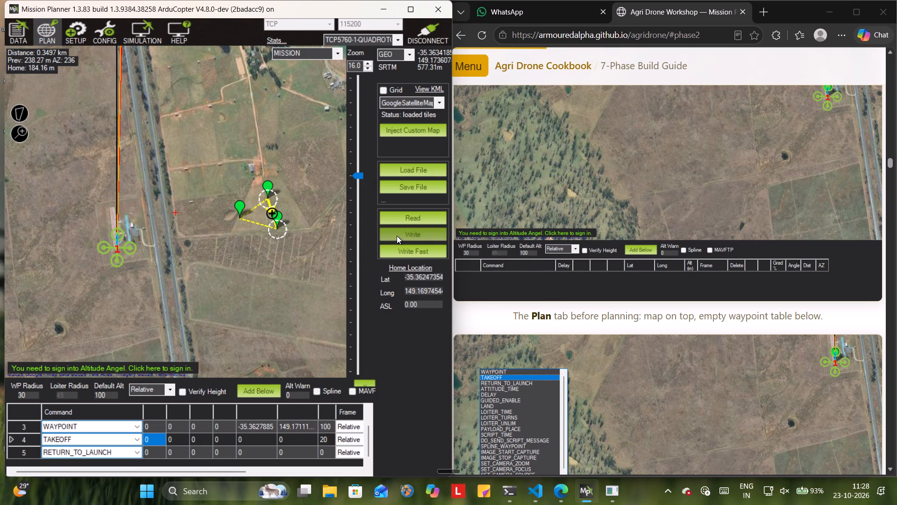
Check the Phase 2a walkthrough and read the mission back from the vehicle, replacing the existing points and resetting home to the loaded coordinates.
{"action": "scroll", "coordinate": [688, 260], "scroll_direction": "up", "scroll_amount": 2}
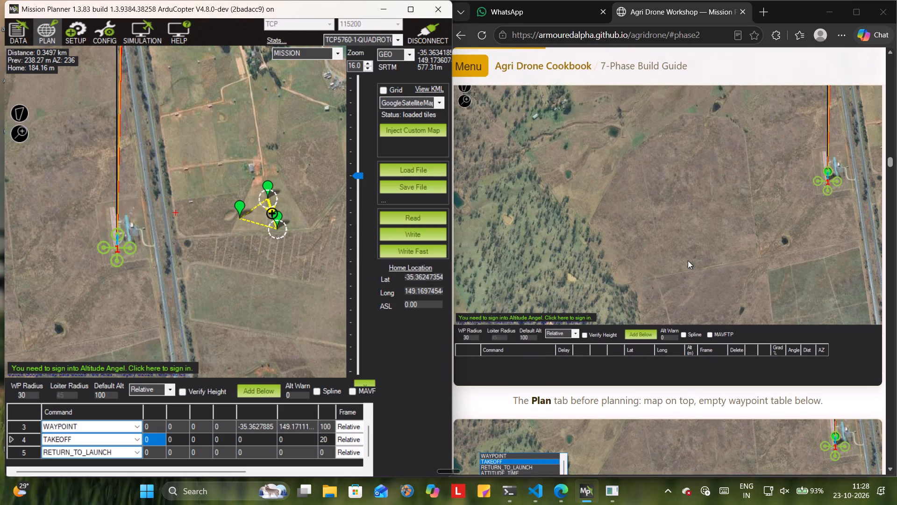
{"action": "scroll", "coordinate": [688, 260], "scroll_direction": "up", "scroll_amount": 3}
{"action": "scroll", "coordinate": [688, 260], "scroll_direction": "down", "scroll_amount": 1}
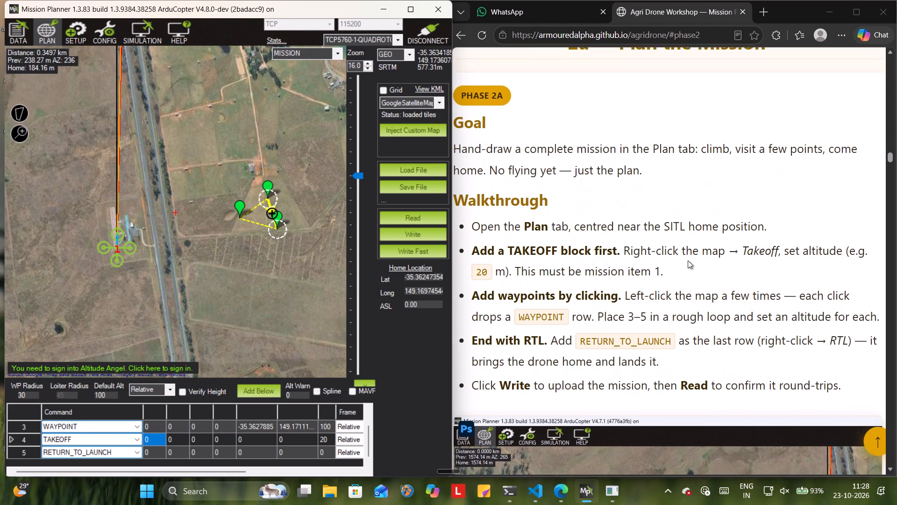
{"action": "scroll", "coordinate": [688, 260], "scroll_direction": "down", "scroll_amount": 2}
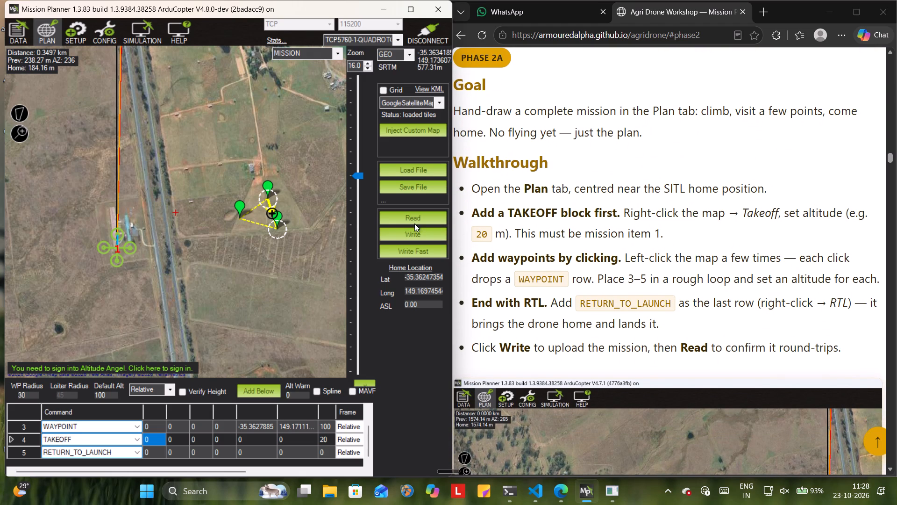
{"action": "left_click", "coordinate": [414, 221]}
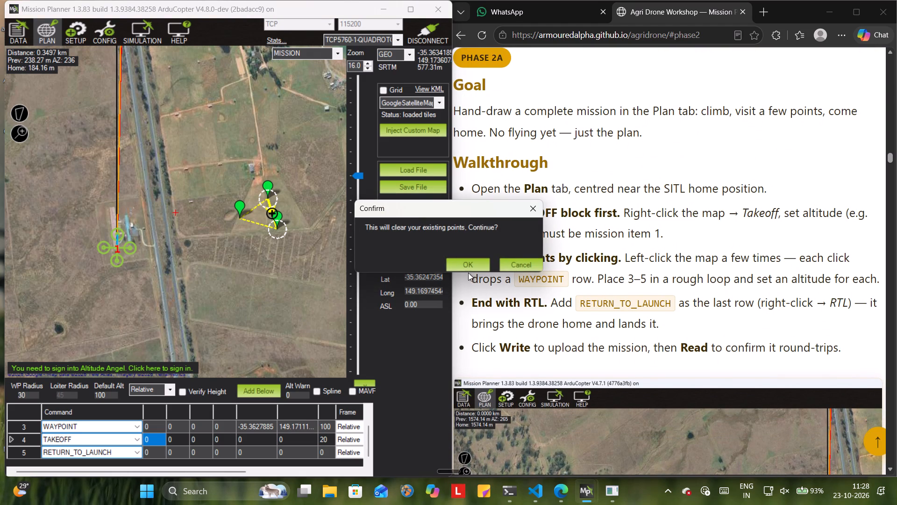
{"action": "left_click", "coordinate": [472, 264]}
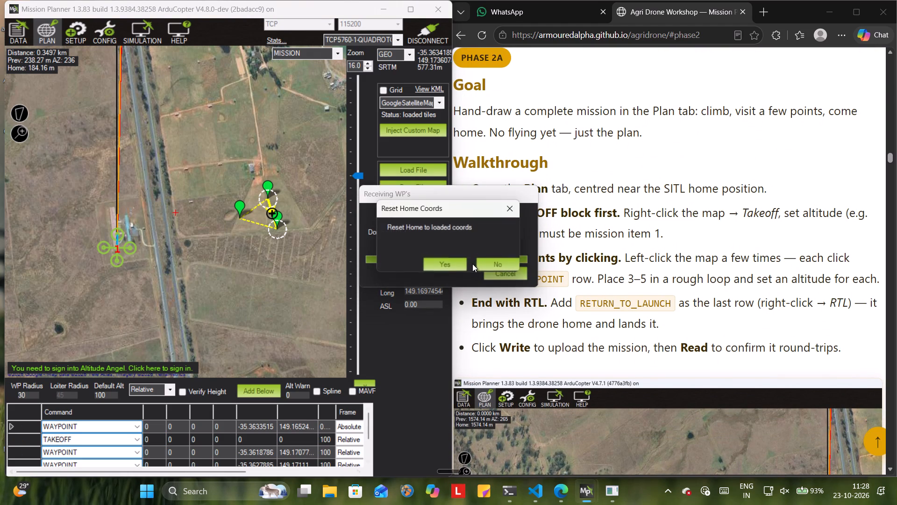
{"action": "left_click", "coordinate": [454, 264]}
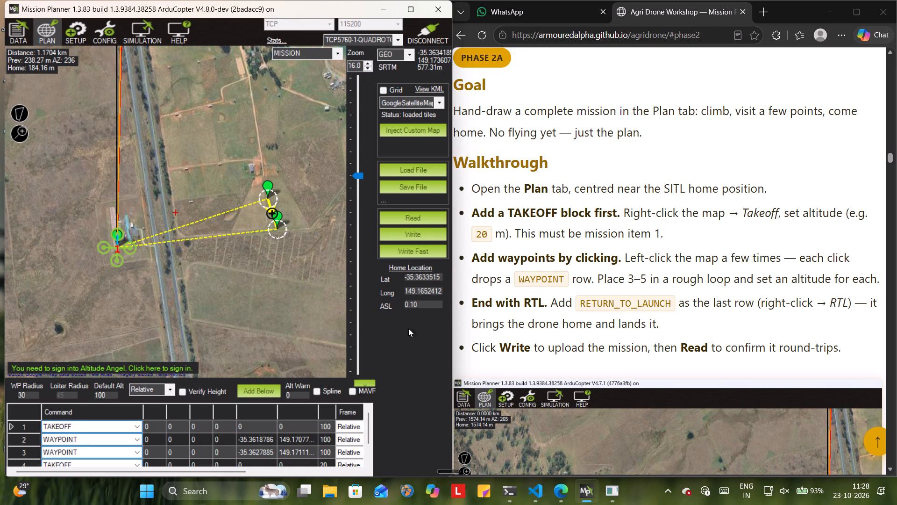
{"action": "left_click", "coordinate": [415, 342]}
Compare the mission's command list with the guide's example screenshots for setting TAKEOFF and placing the first waypoint.
{"action": "scroll", "coordinate": [555, 371], "scroll_direction": "down", "scroll_amount": 8}
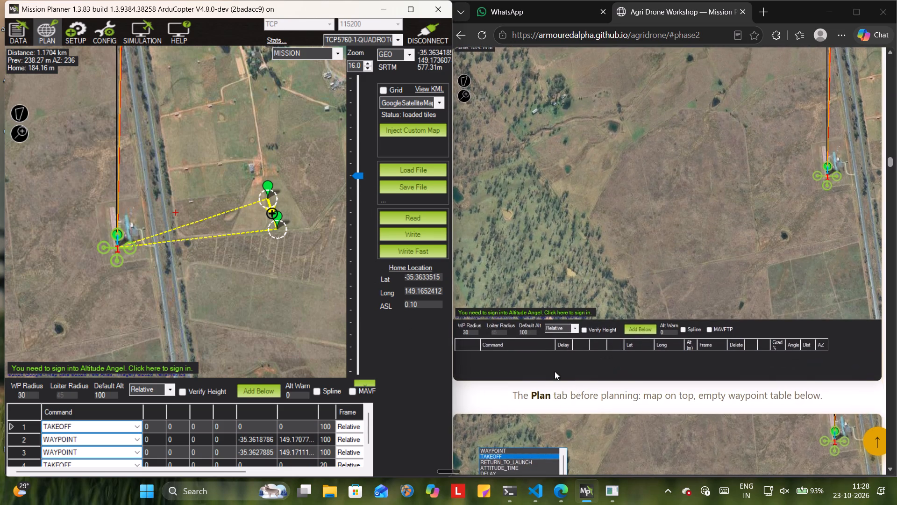
{"action": "scroll", "coordinate": [555, 371], "scroll_direction": "down", "scroll_amount": 2}
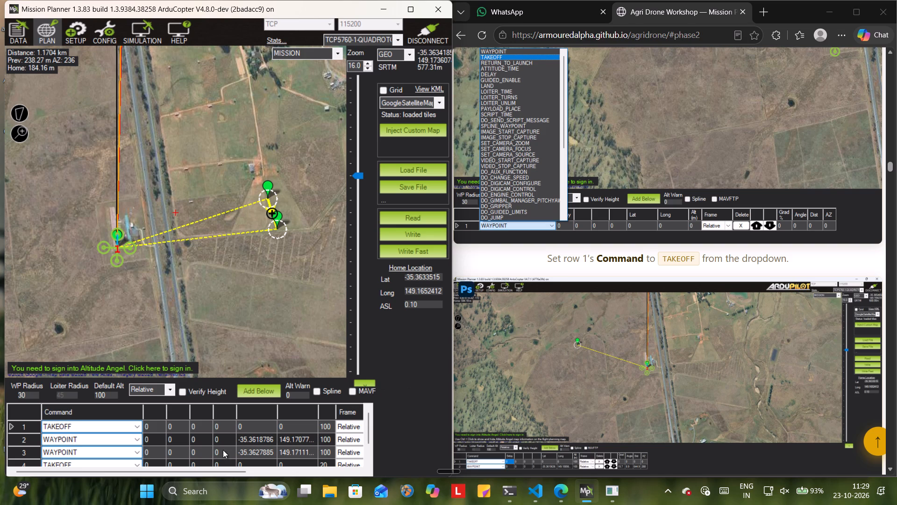
{"action": "scroll", "coordinate": [227, 443], "scroll_direction": "down", "scroll_amount": 1}
{"action": "scroll", "coordinate": [227, 443], "scroll_direction": "left", "scroll_amount": 1}
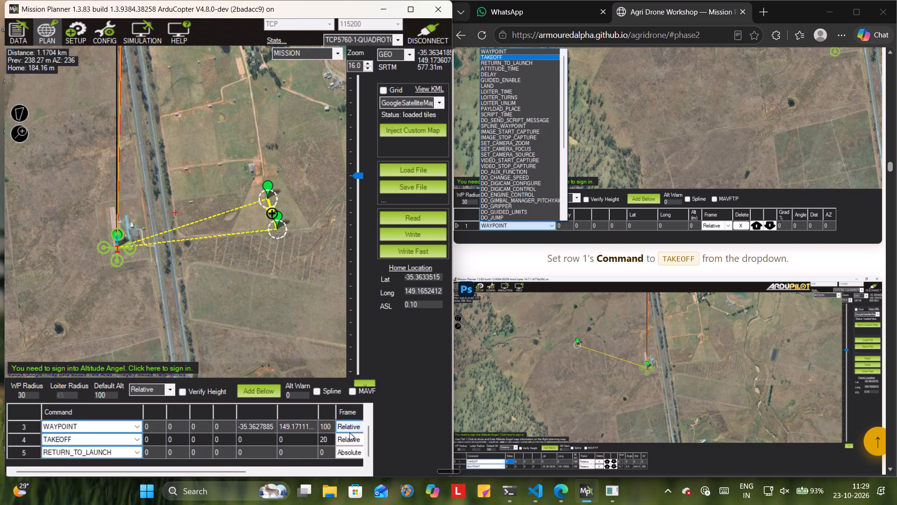
{"action": "left_click", "coordinate": [346, 439]}
{"action": "scroll", "coordinate": [311, 445], "scroll_direction": "left", "scroll_amount": 1}
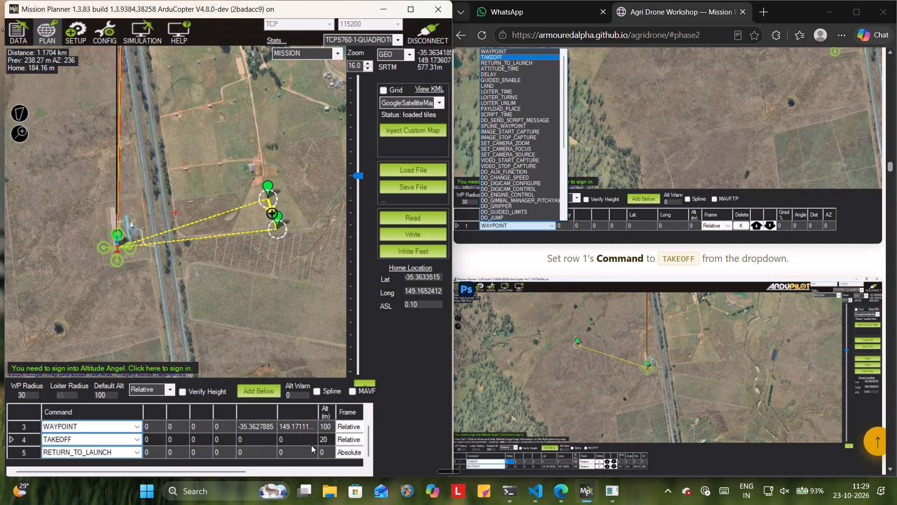
{"action": "scroll", "coordinate": [311, 445], "scroll_direction": "up", "scroll_amount": 1}
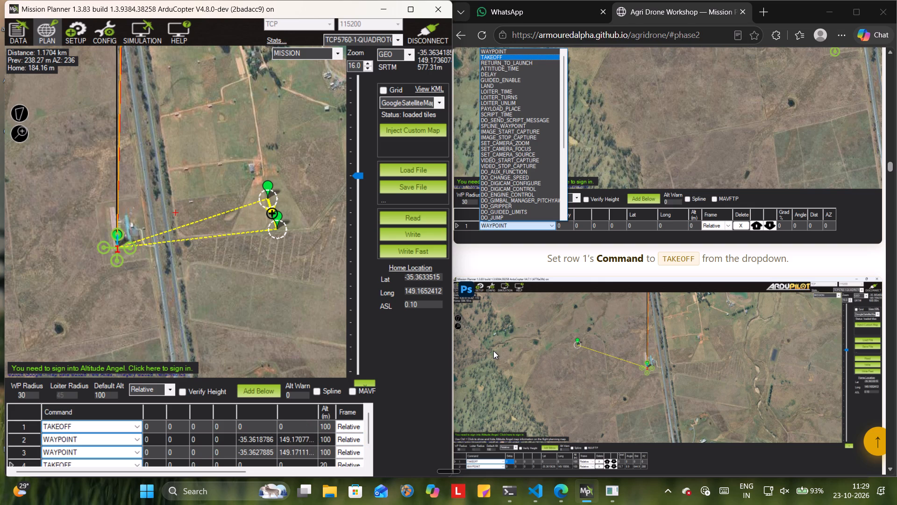
{"action": "scroll", "coordinate": [564, 387], "scroll_direction": "down", "scroll_amount": 1}
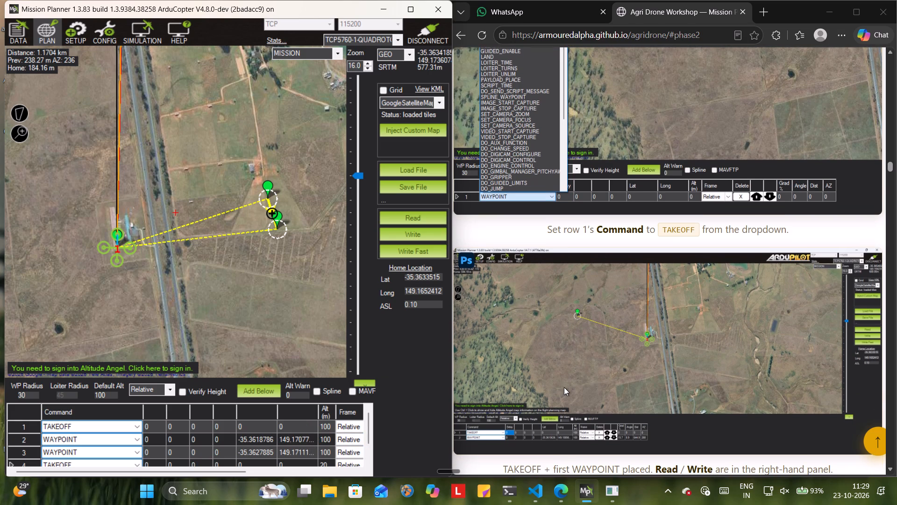
{"action": "scroll", "coordinate": [564, 387], "scroll_direction": "down", "scroll_amount": 2}
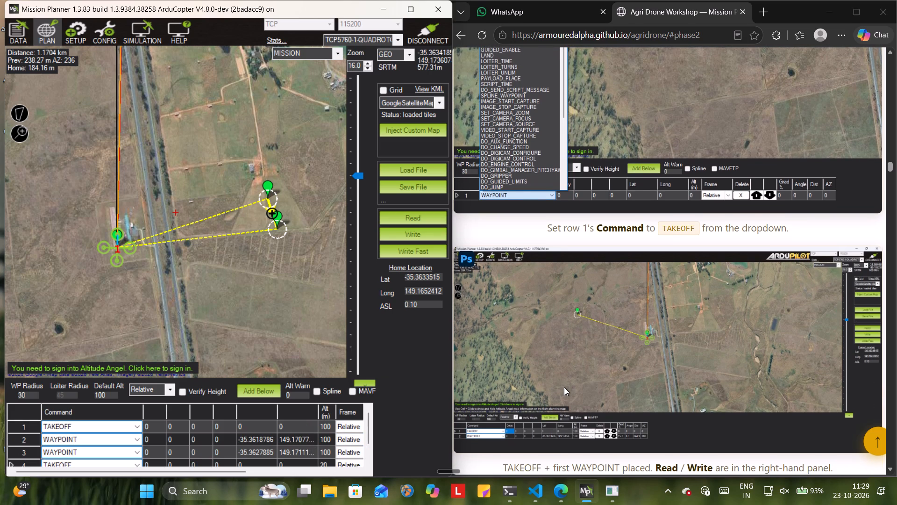
{"action": "scroll", "coordinate": [564, 387], "scroll_direction": "down", "scroll_amount": 3}
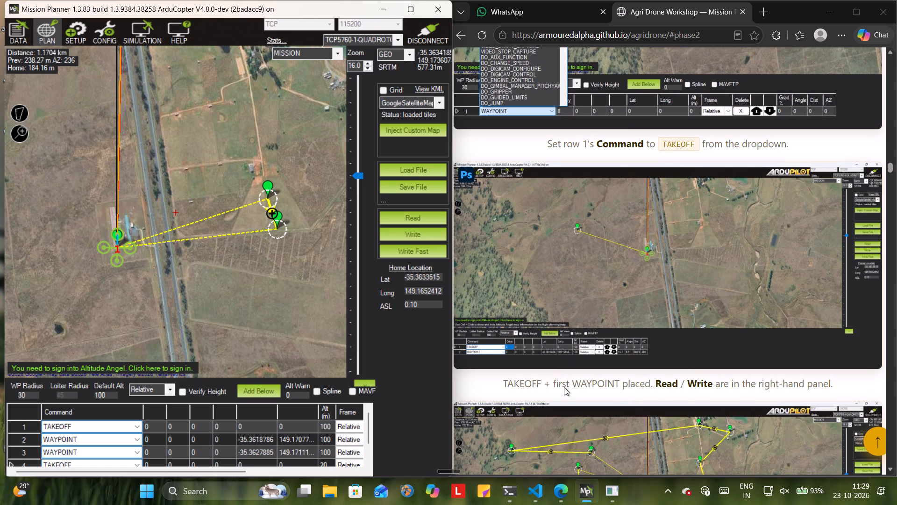
Following the guide's finished-mission example, add five waypoints looping northwest of home, far west, northeast past the railway, and back toward the existing waypoints.
{"action": "scroll", "coordinate": [564, 387], "scroll_direction": "down", "scroll_amount": 2}
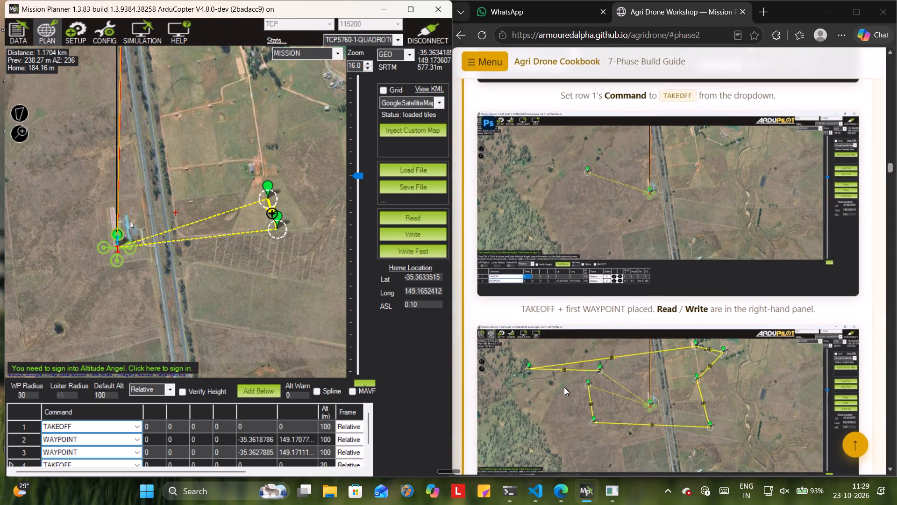
{"action": "scroll", "coordinate": [564, 387], "scroll_direction": "down", "scroll_amount": 2}
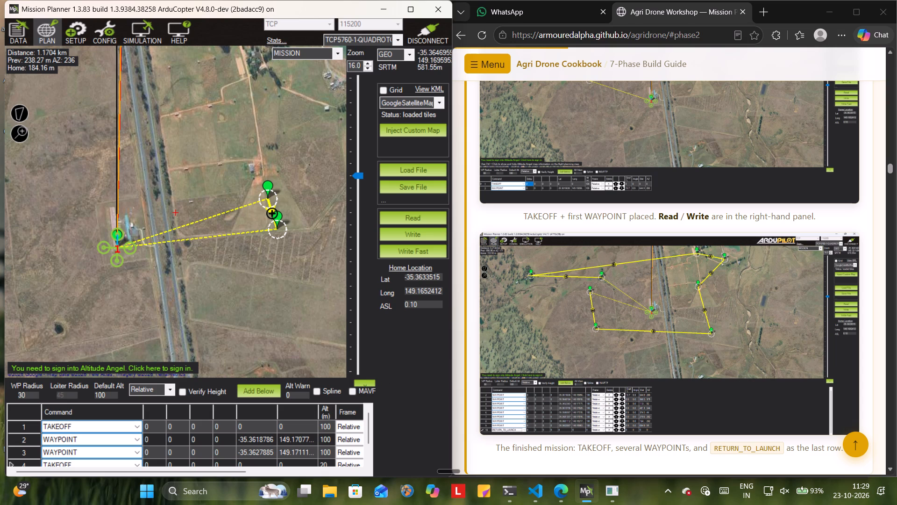
{"action": "scroll", "coordinate": [235, 292], "scroll_direction": "down", "scroll_amount": 1, "text": "ctrl"}
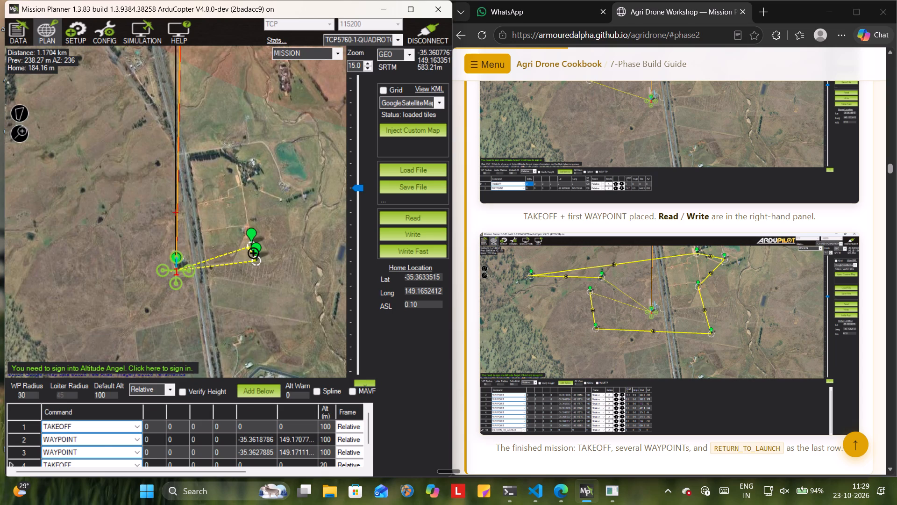
{"action": "left_click", "coordinate": [150, 227]}
{"action": "left_click", "coordinate": [52, 218]}
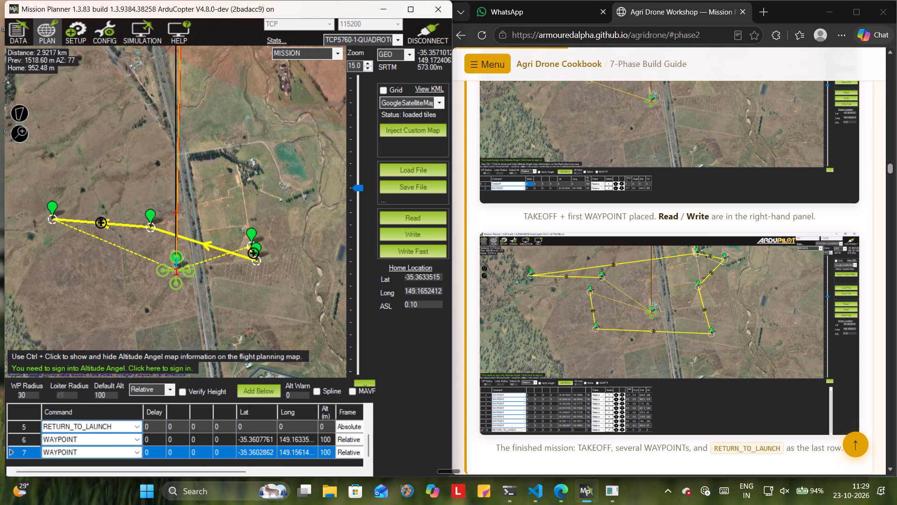
{"action": "left_click", "coordinate": [242, 151]}
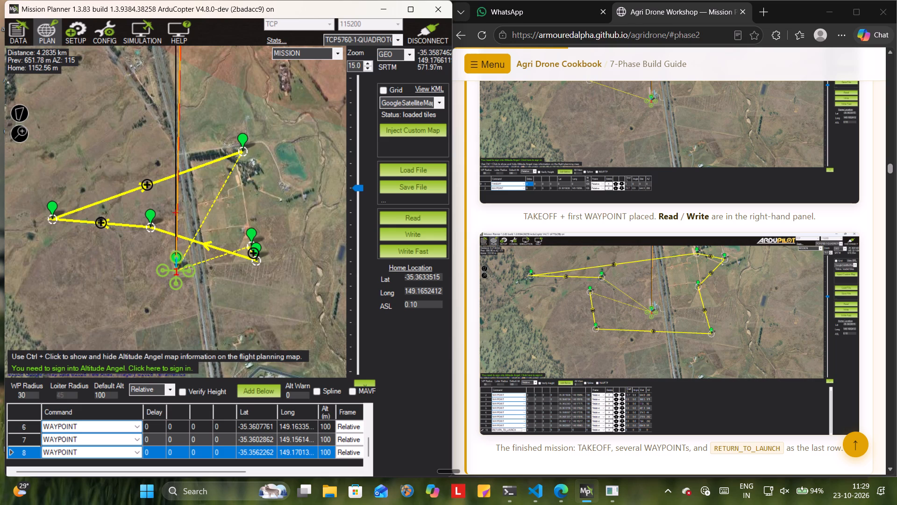
{"action": "left_click", "coordinate": [291, 180]}
{"action": "left_click", "coordinate": [272, 216]}
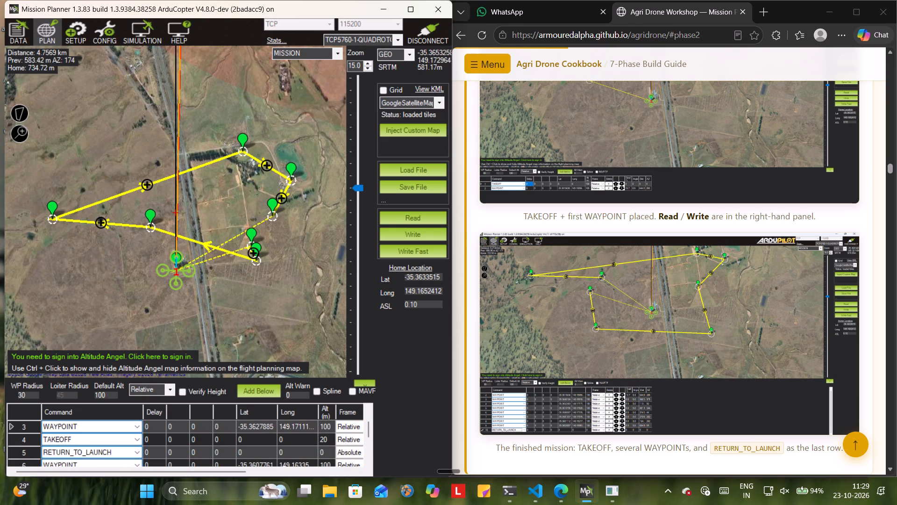
Read the guide's mission shape and checkpoint notes and the beginning of the Phase 2b walkthrough.
{"action": "scroll", "coordinate": [650, 310], "scroll_direction": "down", "scroll_amount": 1}
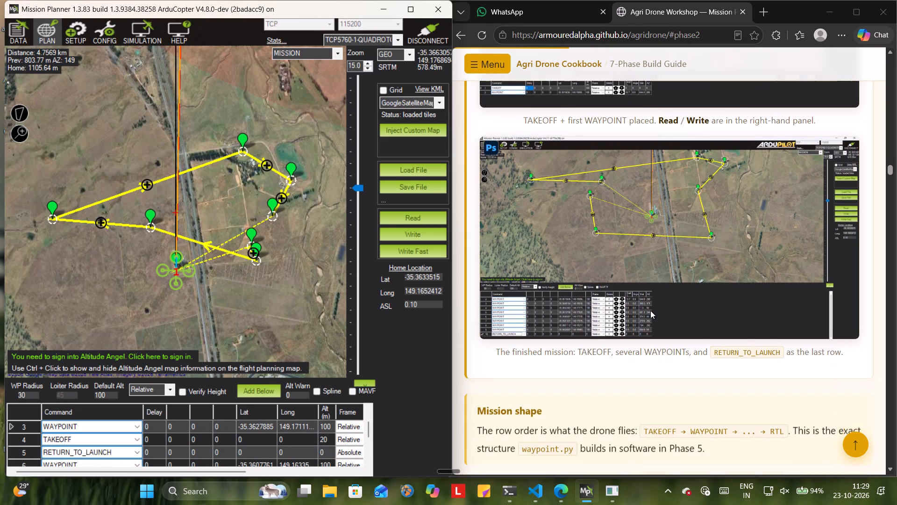
{"action": "scroll", "coordinate": [650, 310], "scroll_direction": "down", "scroll_amount": 4}
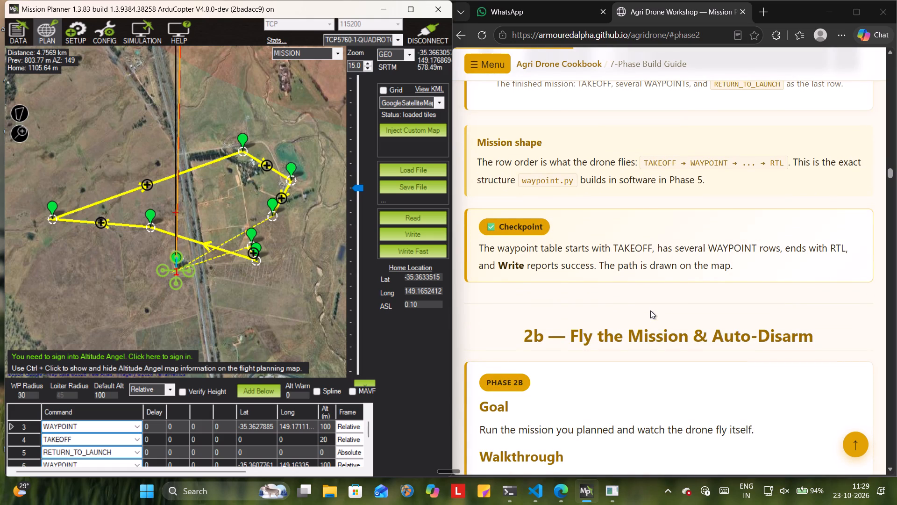
{"action": "scroll", "coordinate": [650, 310], "scroll_direction": "down", "scroll_amount": 3}
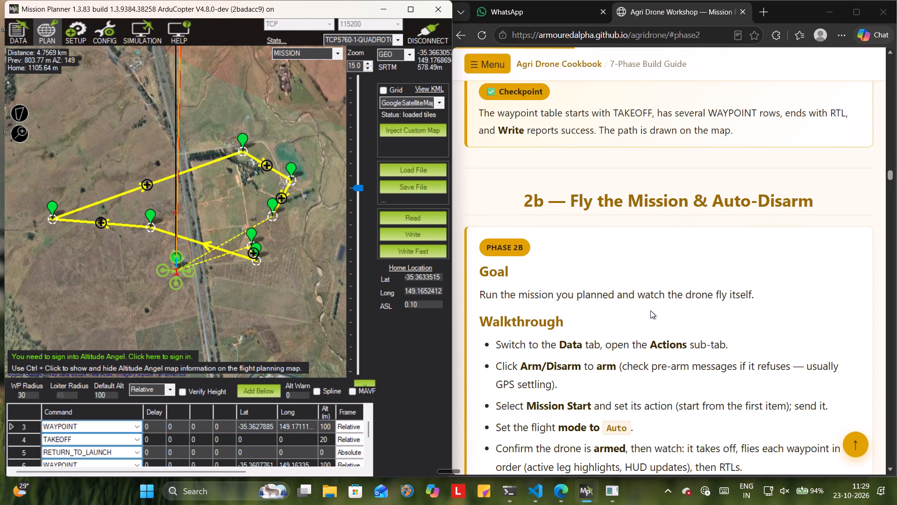
{"action": "scroll", "coordinate": [650, 310], "scroll_direction": "down", "scroll_amount": 1}
{"action": "scroll", "coordinate": [650, 310], "scroll_direction": "up", "scroll_amount": 3}
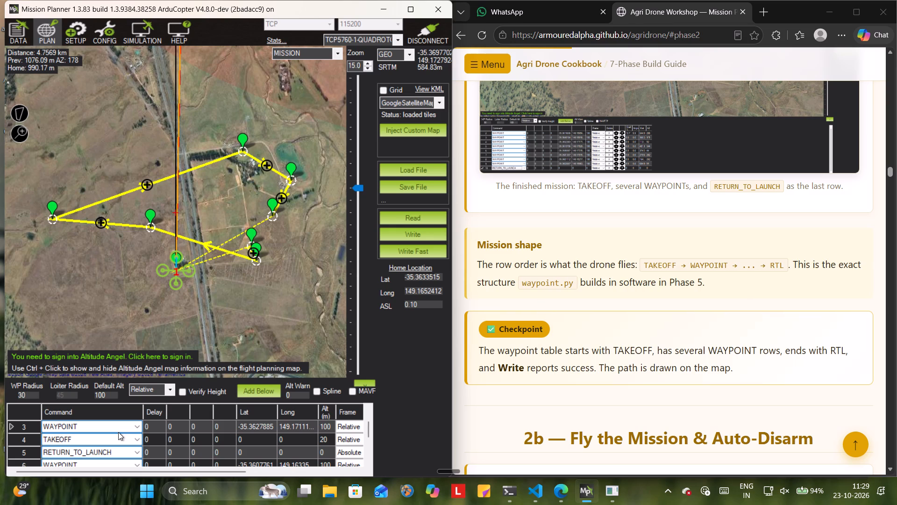
Change the command of mission row 3 to TAKEOFF and review the row order in the mission list.
{"action": "left_click", "coordinate": [138, 427]}
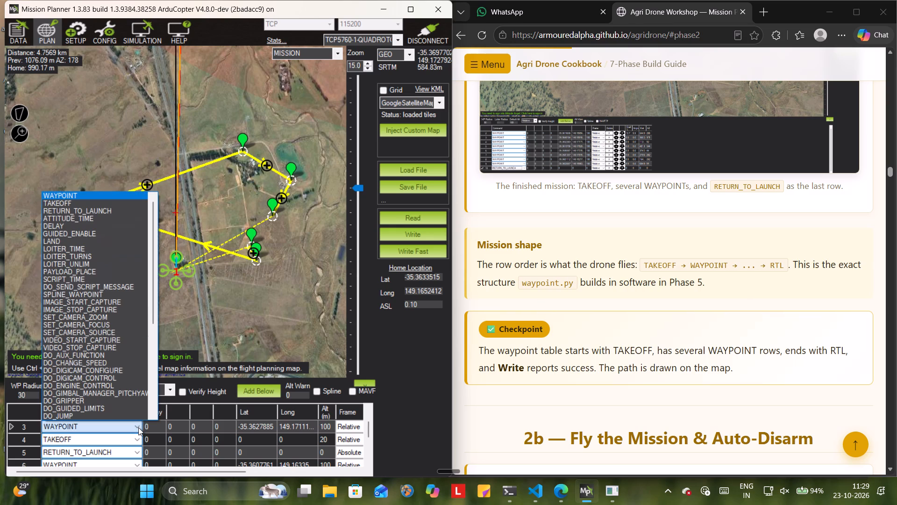
{"action": "left_click", "coordinate": [60, 199]}
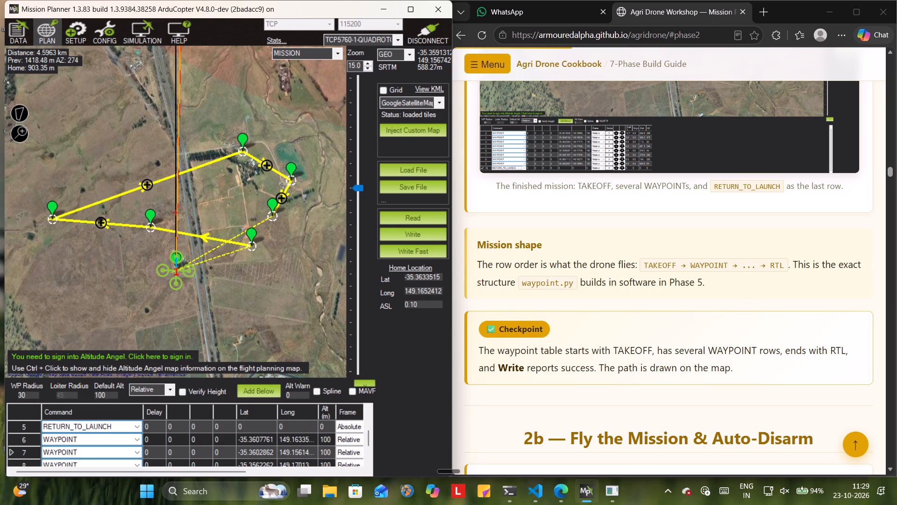
{"action": "scroll", "coordinate": [110, 450], "scroll_direction": "up", "scroll_amount": 6}
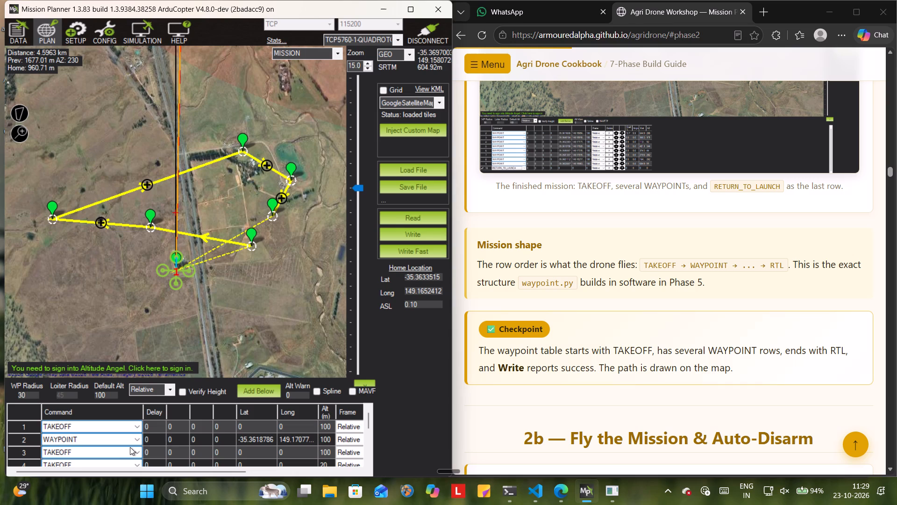
{"action": "scroll", "coordinate": [263, 449], "scroll_direction": "down", "scroll_amount": 7}
{"action": "scroll", "coordinate": [157, 434], "scroll_direction": "up", "scroll_amount": 2}
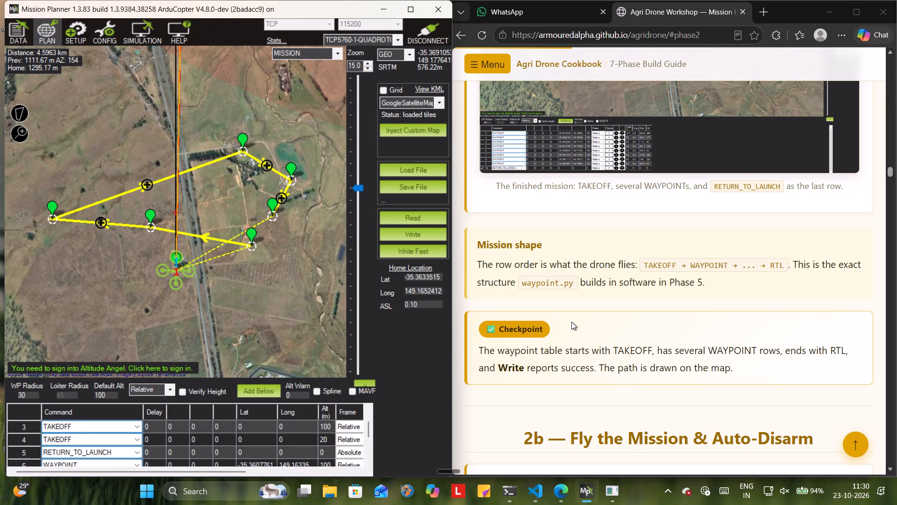
Consult the Phase 2b walkthrough, open the flight data view and inspect the vehicle's pre-arm checks.
{"action": "scroll", "coordinate": [571, 322], "scroll_direction": "down", "scroll_amount": 5}
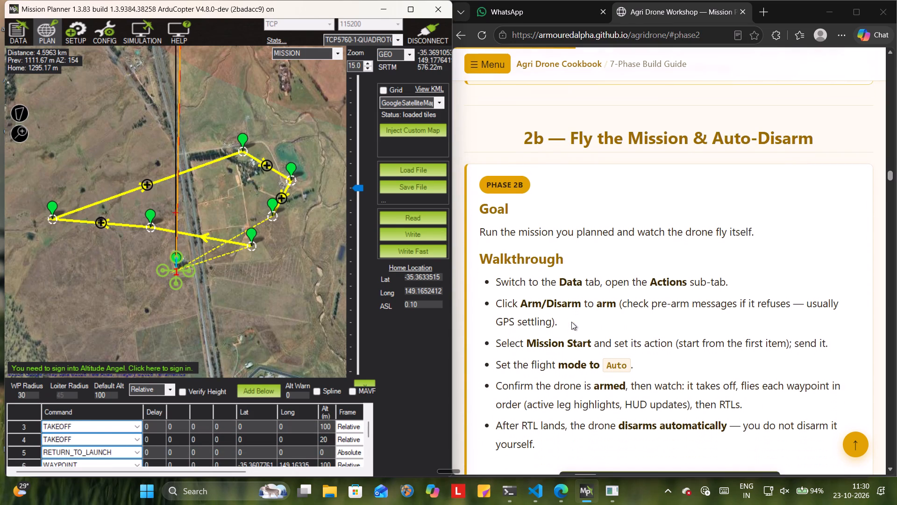
{"action": "left_click", "coordinate": [10, 36]}
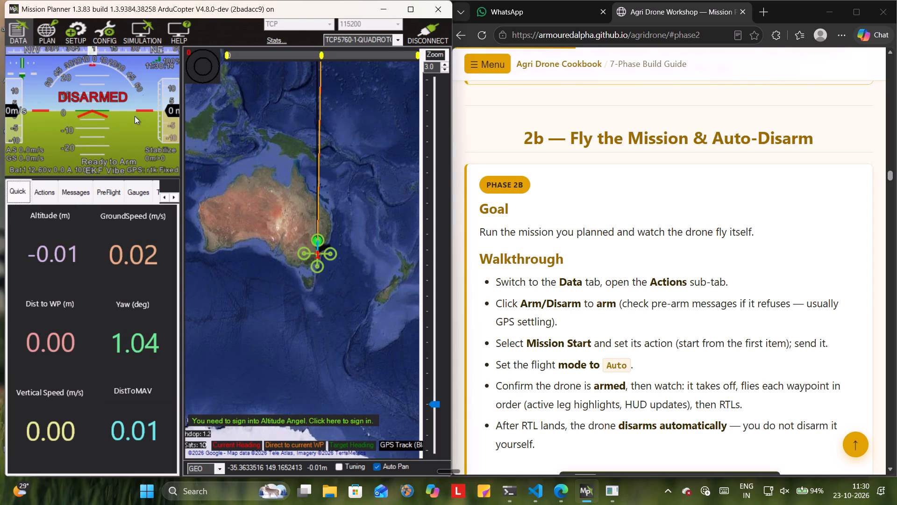
{"action": "left_click_drag", "start_coordinate": [86, 115], "coordinate": [91, 148]}
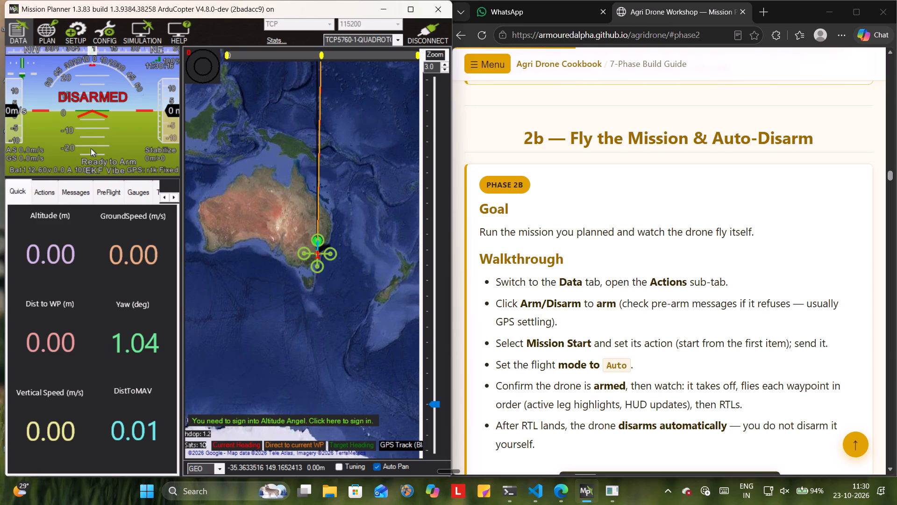
{"action": "left_click_drag", "start_coordinate": [91, 148], "coordinate": [94, 159]}
{"action": "left_click", "coordinate": [94, 159]}
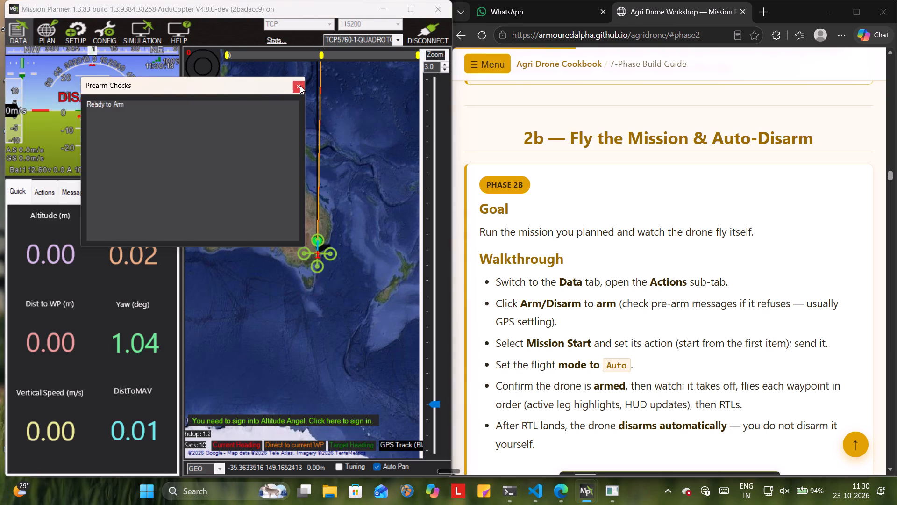
{"action": "left_click", "coordinate": [300, 86]}
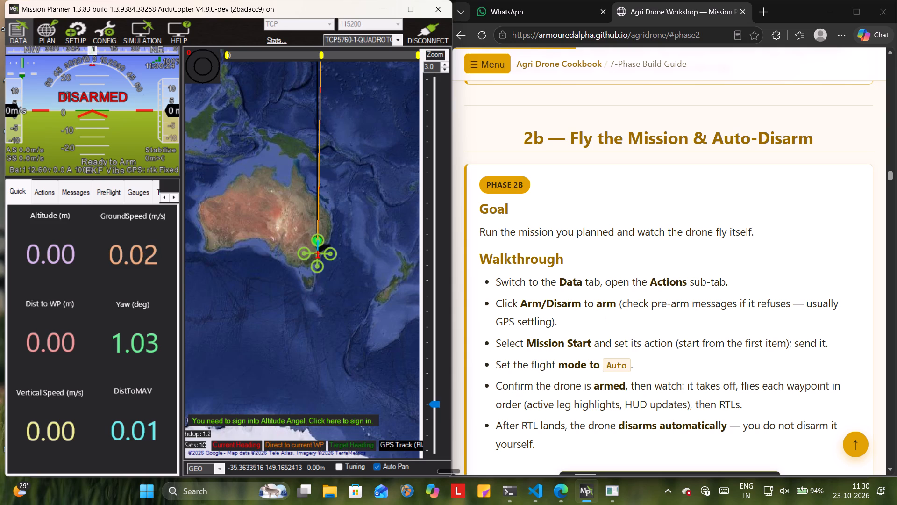
Pop the HUD out of the flight data view.
{"action": "triple_click", "coordinate": [83, 95]}
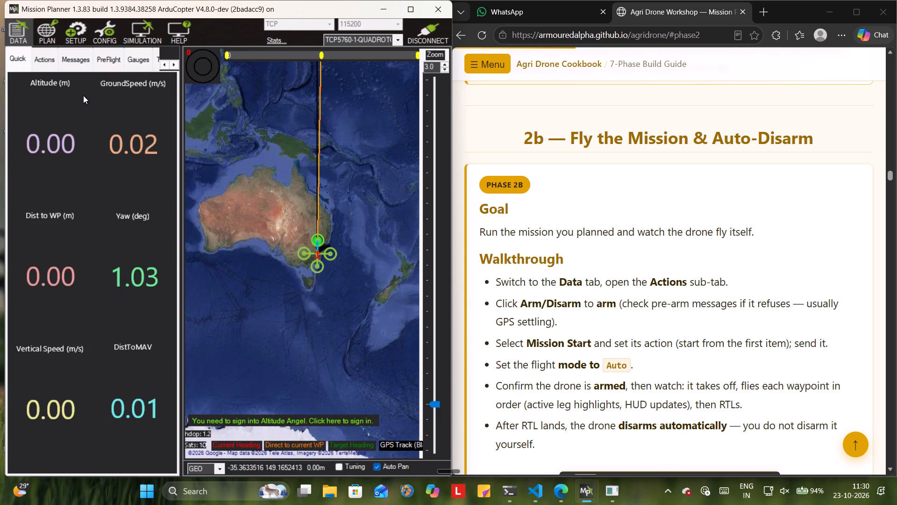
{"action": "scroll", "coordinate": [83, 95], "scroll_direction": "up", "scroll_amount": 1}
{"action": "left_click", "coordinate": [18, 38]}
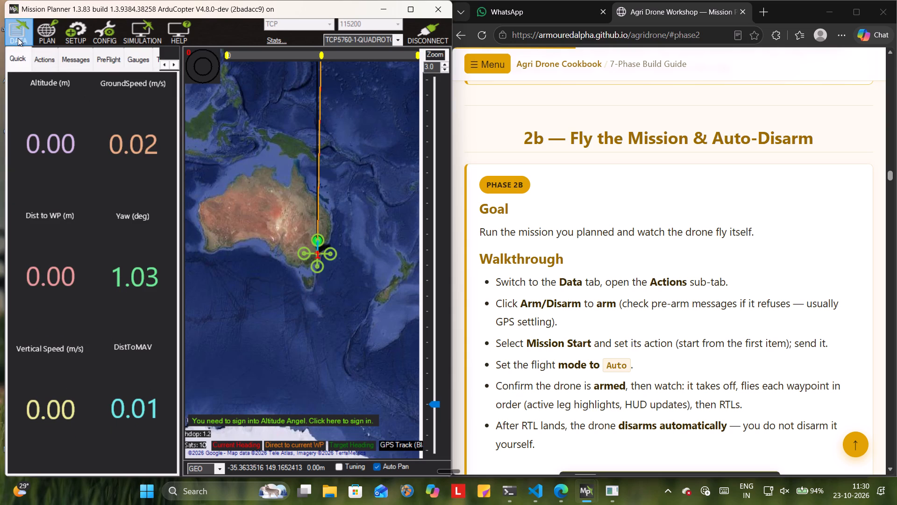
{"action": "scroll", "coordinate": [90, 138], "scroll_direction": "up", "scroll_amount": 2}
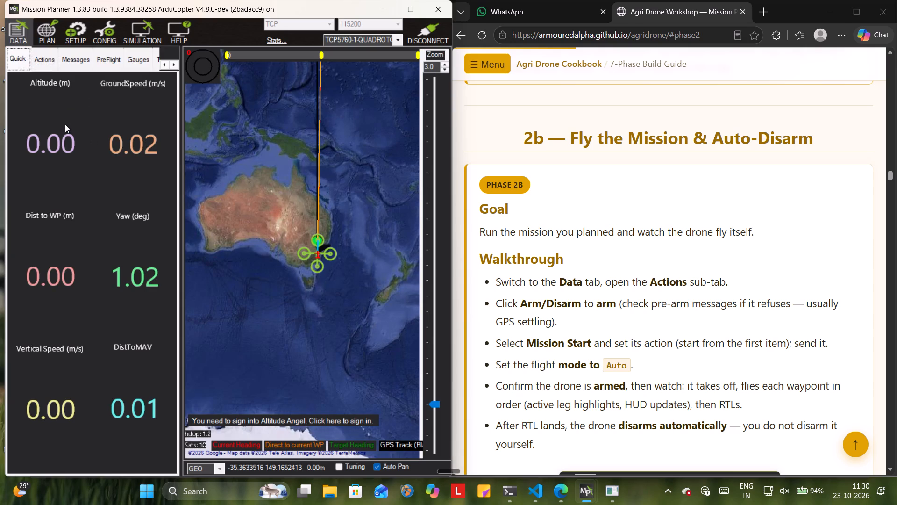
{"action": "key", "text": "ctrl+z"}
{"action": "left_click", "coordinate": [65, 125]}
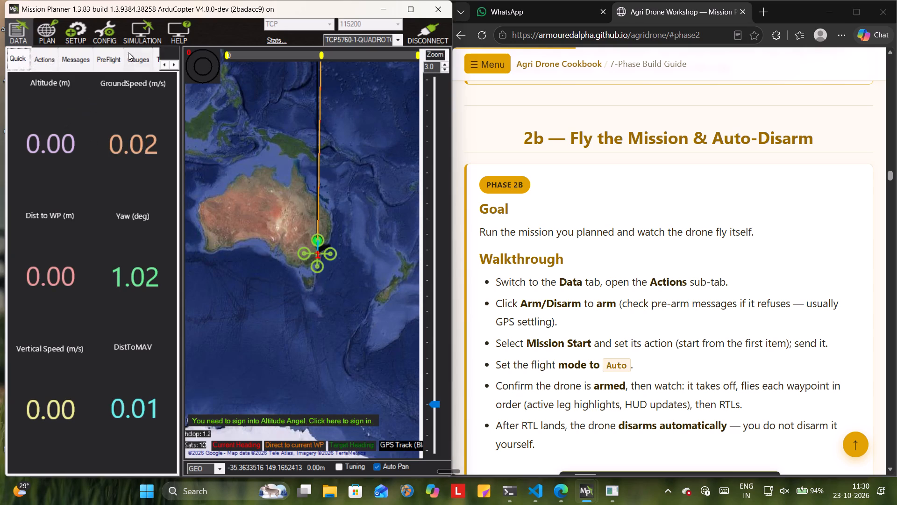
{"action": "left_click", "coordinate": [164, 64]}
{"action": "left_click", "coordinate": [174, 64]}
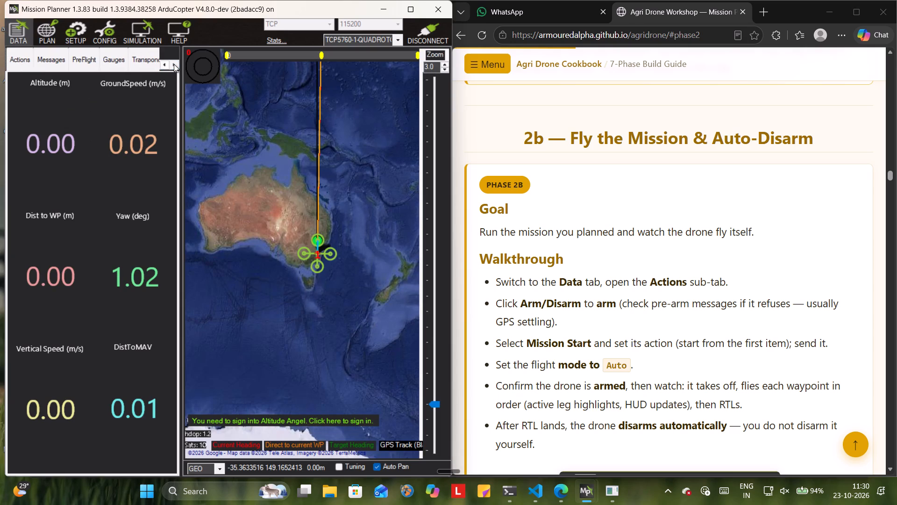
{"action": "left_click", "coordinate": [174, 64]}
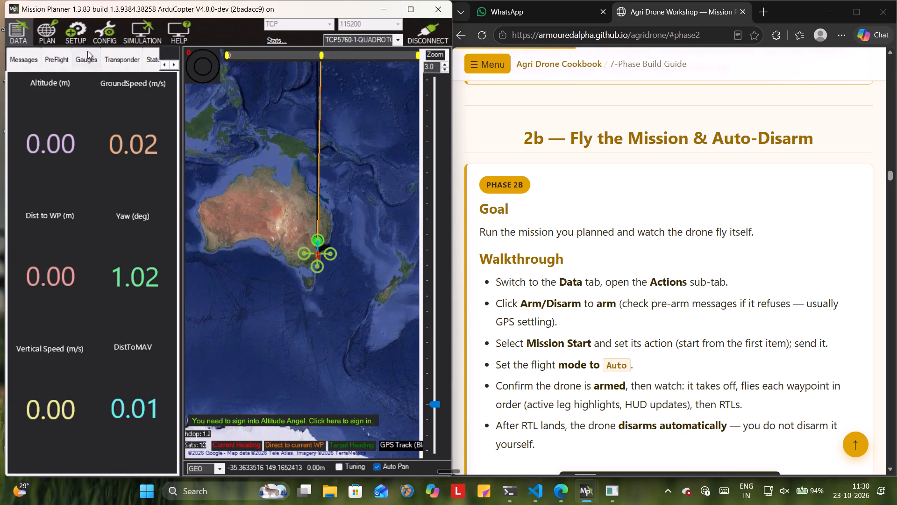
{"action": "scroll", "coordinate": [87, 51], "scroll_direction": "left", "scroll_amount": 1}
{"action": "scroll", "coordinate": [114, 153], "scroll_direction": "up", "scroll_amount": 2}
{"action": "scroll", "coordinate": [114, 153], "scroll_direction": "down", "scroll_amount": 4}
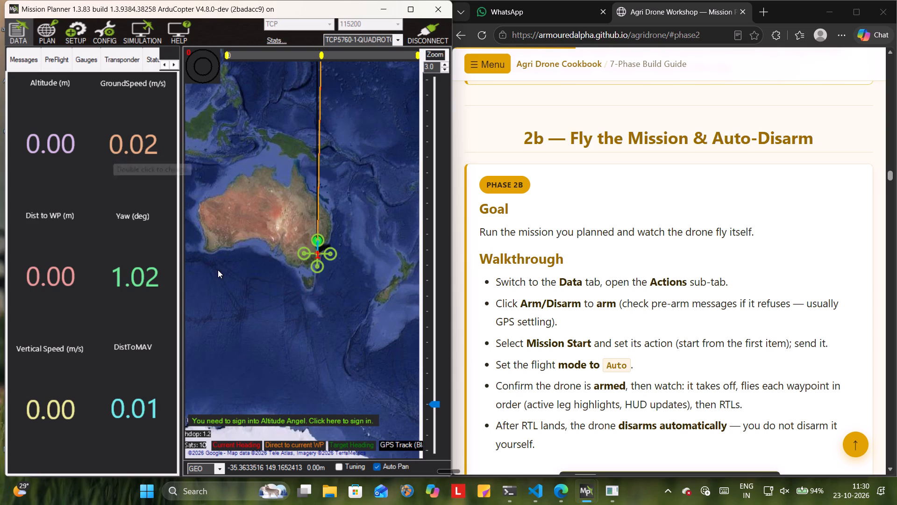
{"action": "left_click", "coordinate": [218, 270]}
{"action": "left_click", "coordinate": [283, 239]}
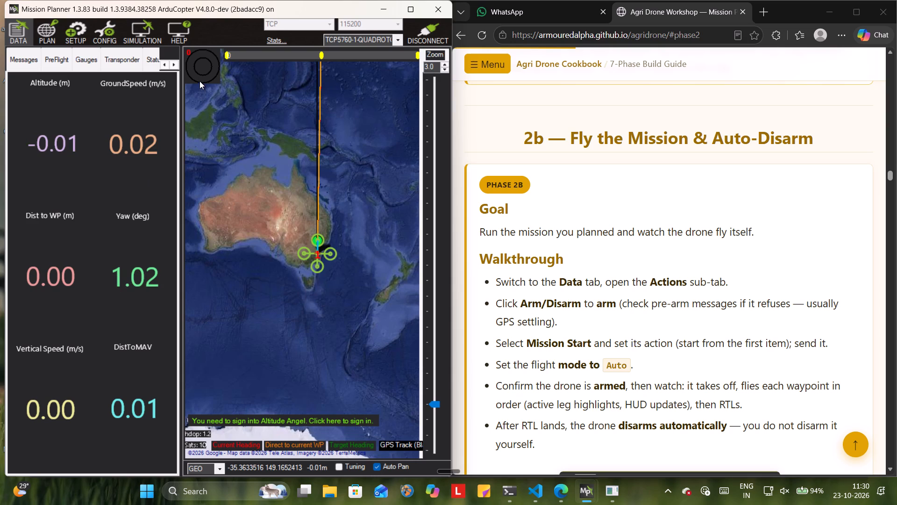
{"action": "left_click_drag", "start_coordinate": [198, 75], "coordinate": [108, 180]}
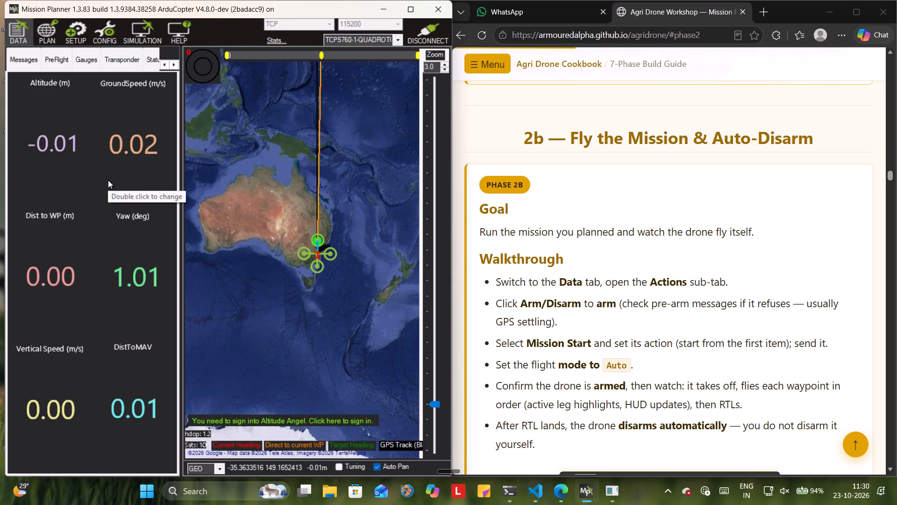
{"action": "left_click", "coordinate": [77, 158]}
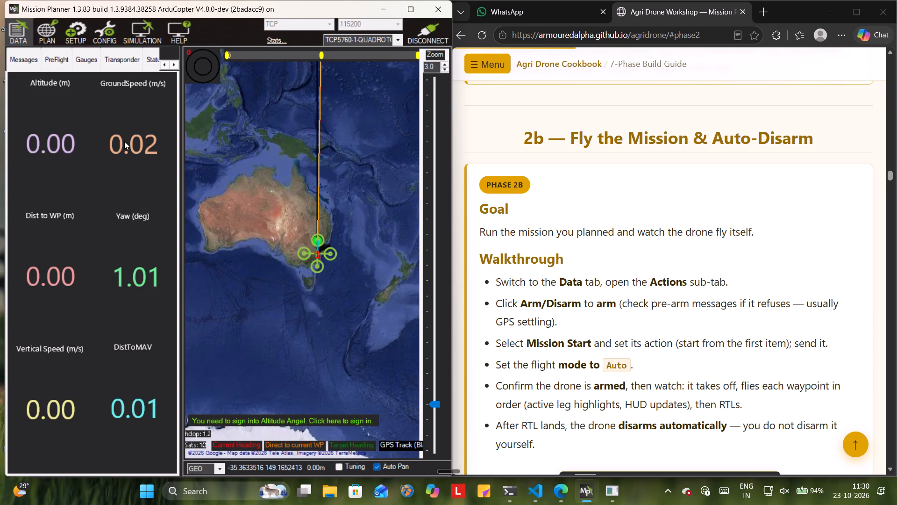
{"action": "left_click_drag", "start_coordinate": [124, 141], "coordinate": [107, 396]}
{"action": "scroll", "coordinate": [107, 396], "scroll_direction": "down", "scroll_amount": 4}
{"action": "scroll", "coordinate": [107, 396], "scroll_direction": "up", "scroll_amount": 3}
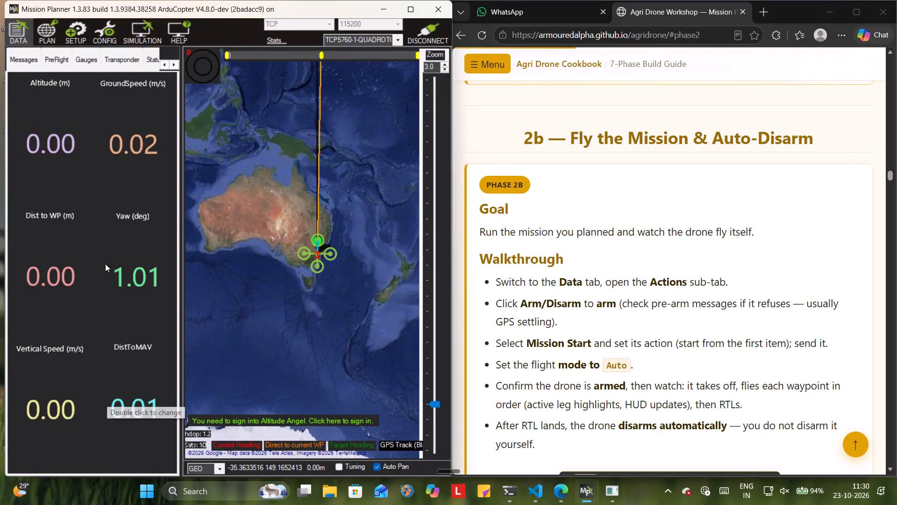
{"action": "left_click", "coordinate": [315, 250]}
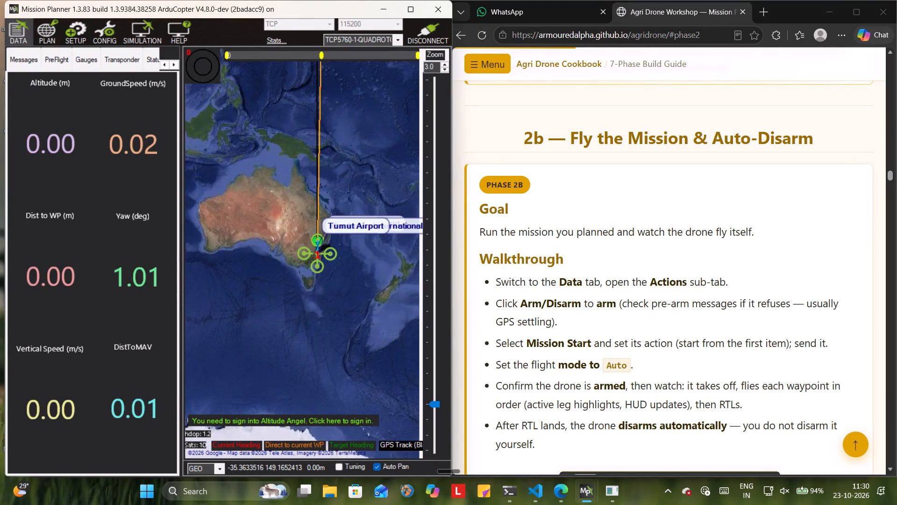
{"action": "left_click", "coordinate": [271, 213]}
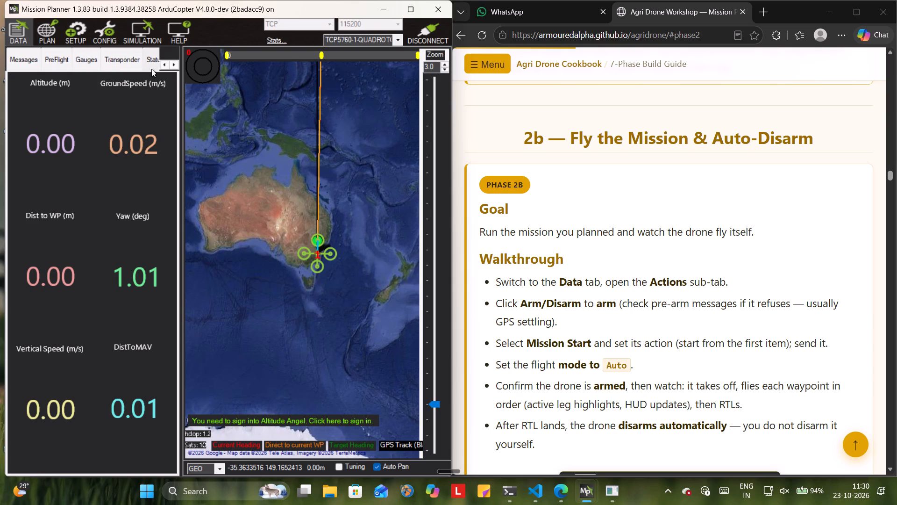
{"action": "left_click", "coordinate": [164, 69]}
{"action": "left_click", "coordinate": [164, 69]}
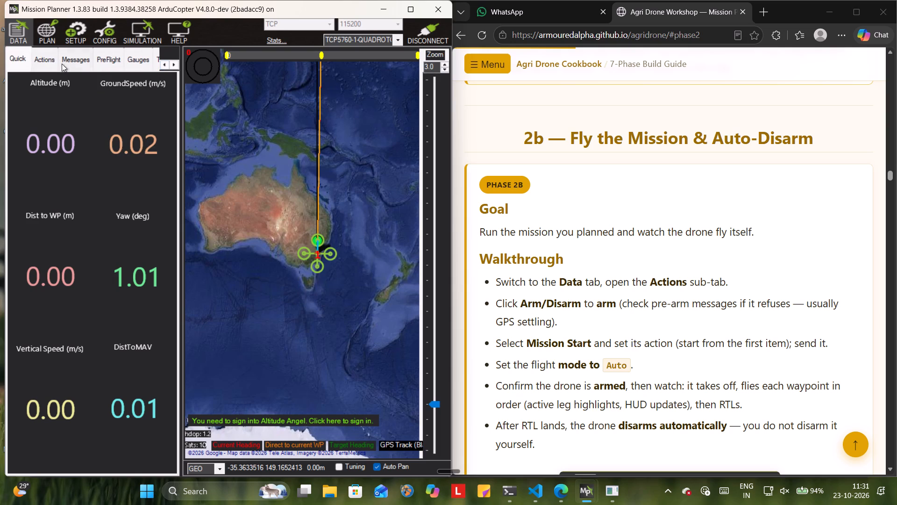
Open the vehicle actions, arm the drone, disarm it and arm it again, declining the second disarm request.
{"action": "left_click", "coordinate": [49, 61]}
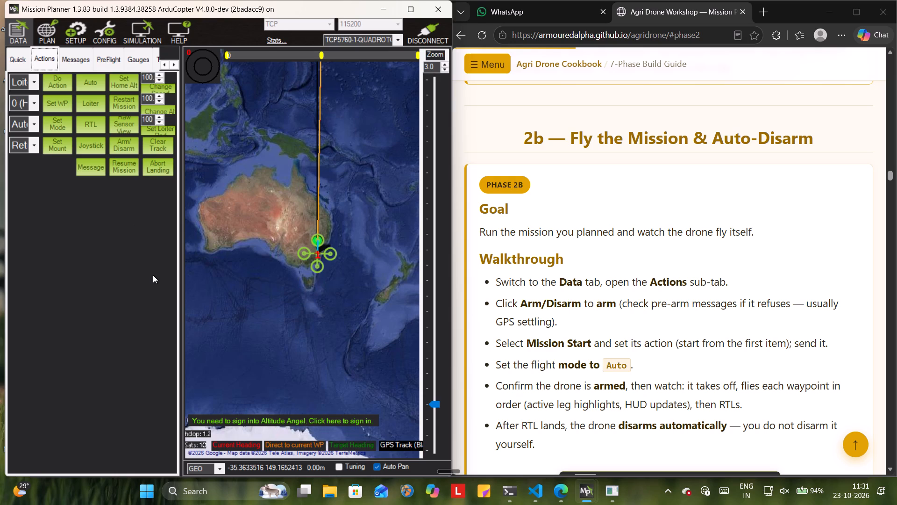
{"action": "left_click", "coordinate": [128, 146]}
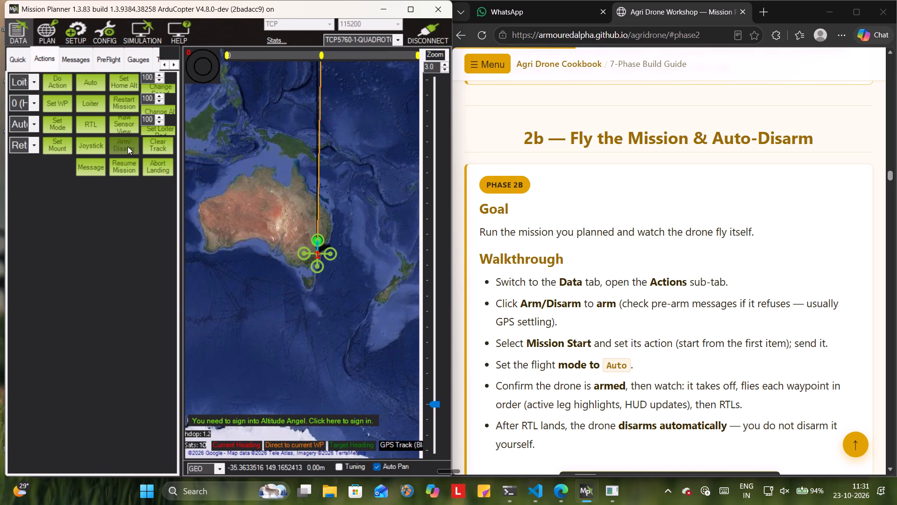
{"action": "left_click", "coordinate": [128, 146]}
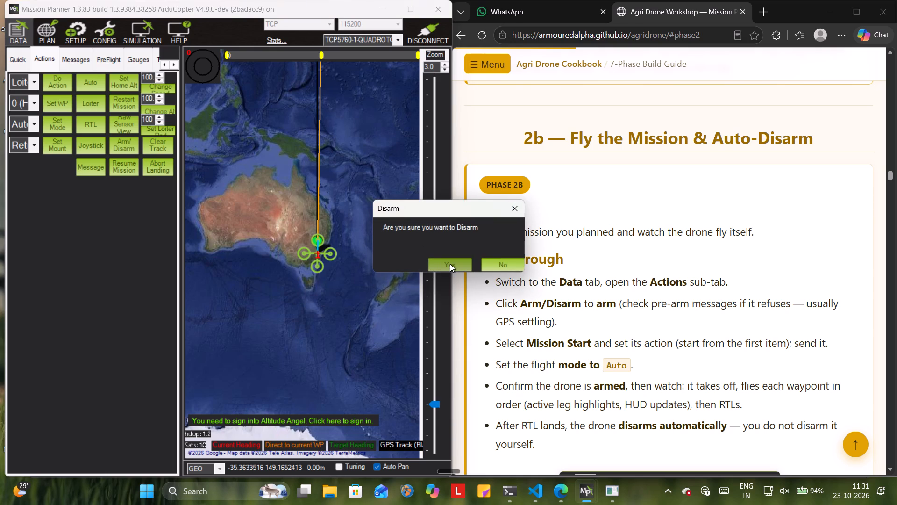
{"action": "left_click", "coordinate": [450, 264]}
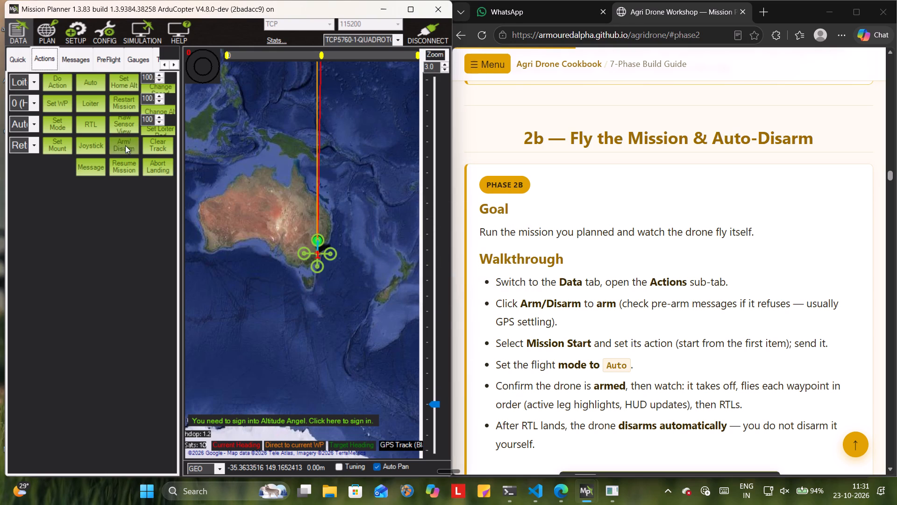
{"action": "left_click", "coordinate": [123, 144]}
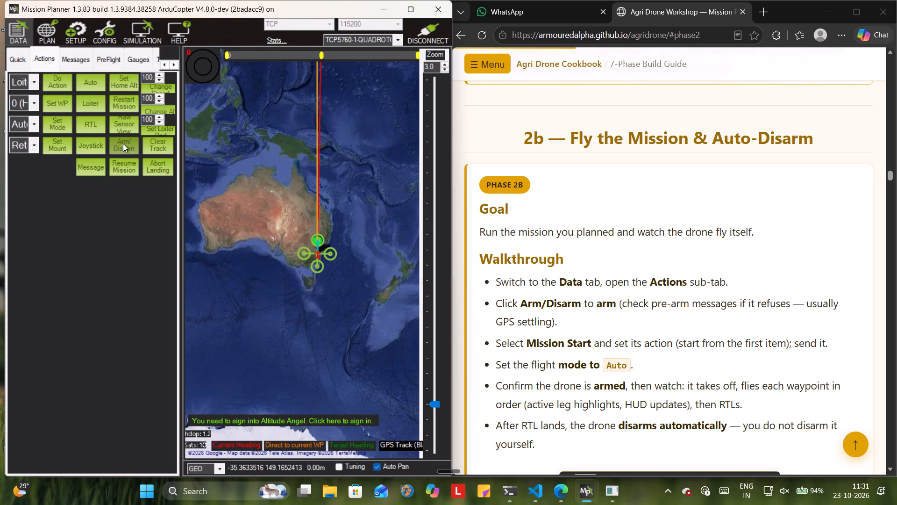
{"action": "left_click", "coordinate": [121, 140]}
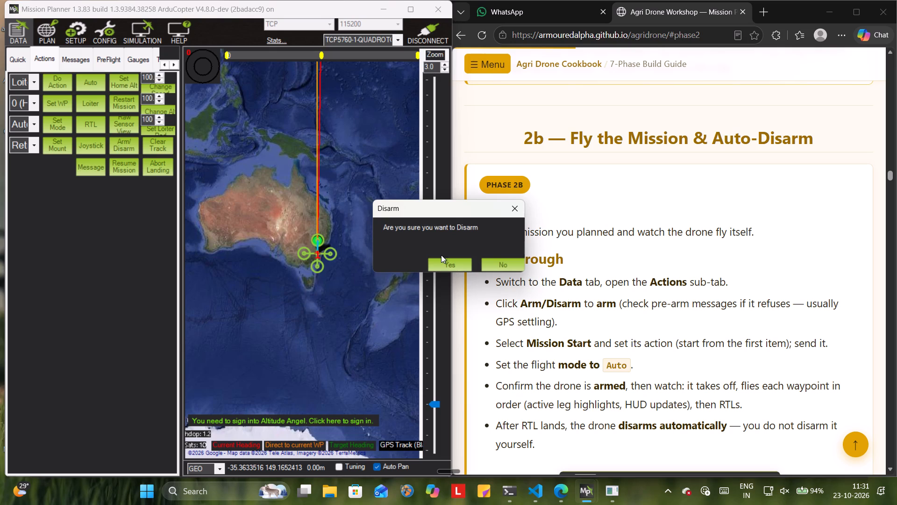
{"action": "left_click", "coordinate": [501, 264]}
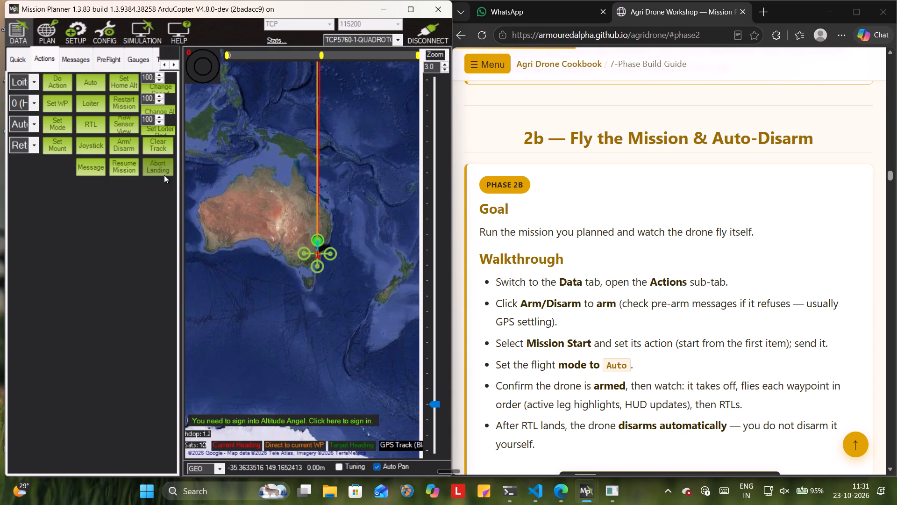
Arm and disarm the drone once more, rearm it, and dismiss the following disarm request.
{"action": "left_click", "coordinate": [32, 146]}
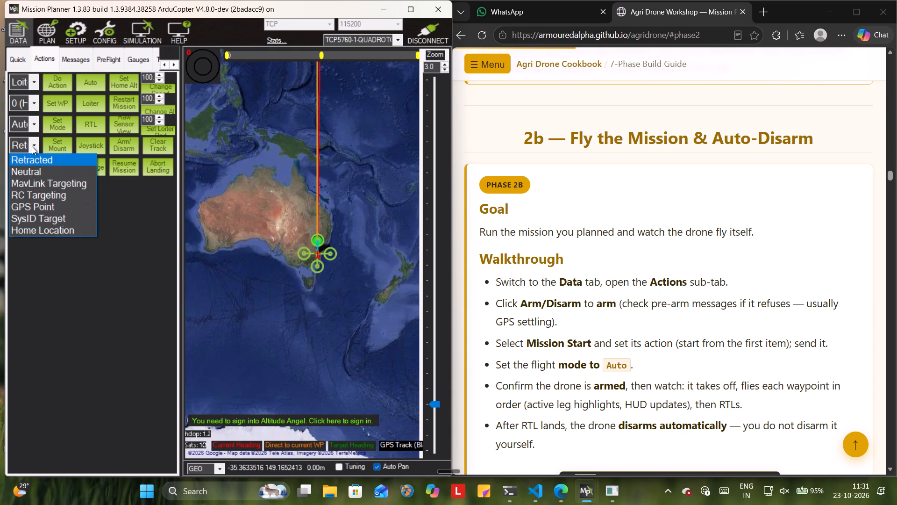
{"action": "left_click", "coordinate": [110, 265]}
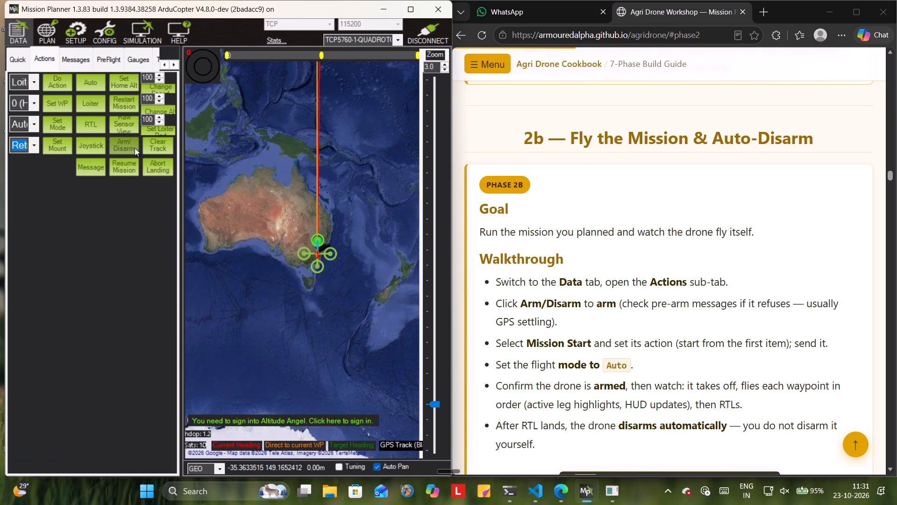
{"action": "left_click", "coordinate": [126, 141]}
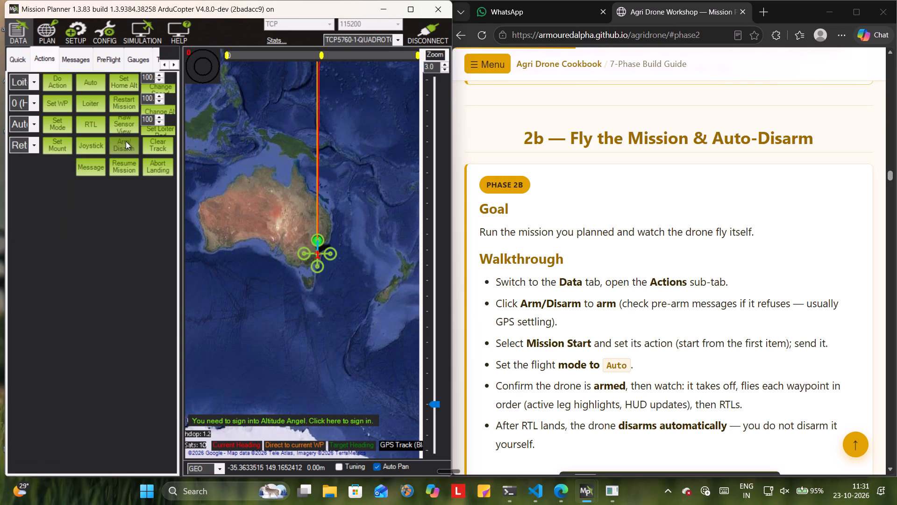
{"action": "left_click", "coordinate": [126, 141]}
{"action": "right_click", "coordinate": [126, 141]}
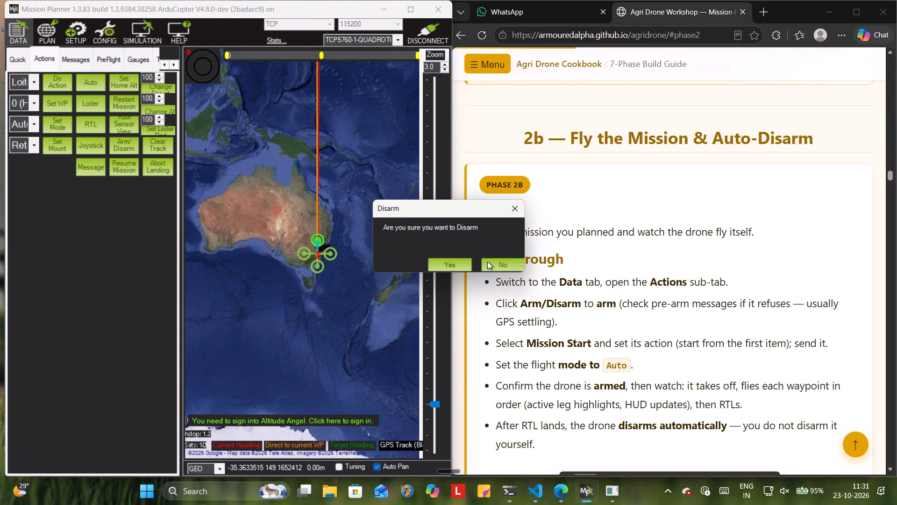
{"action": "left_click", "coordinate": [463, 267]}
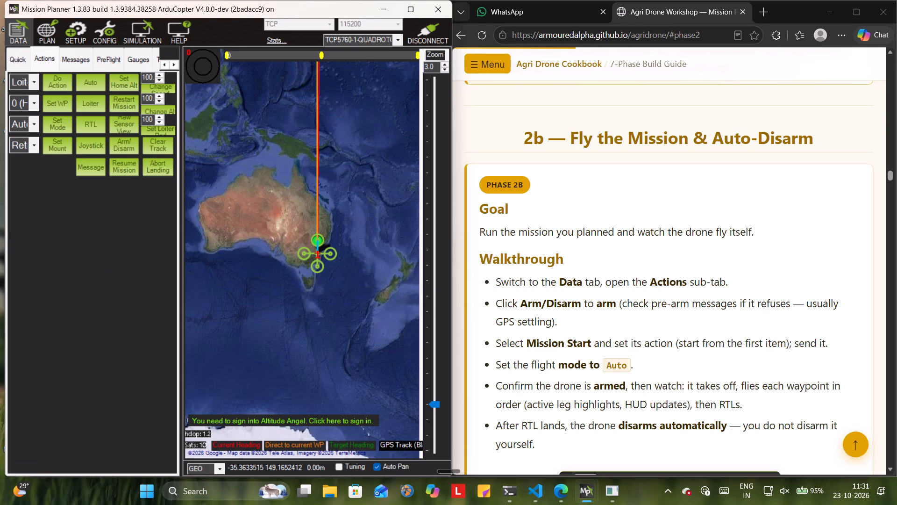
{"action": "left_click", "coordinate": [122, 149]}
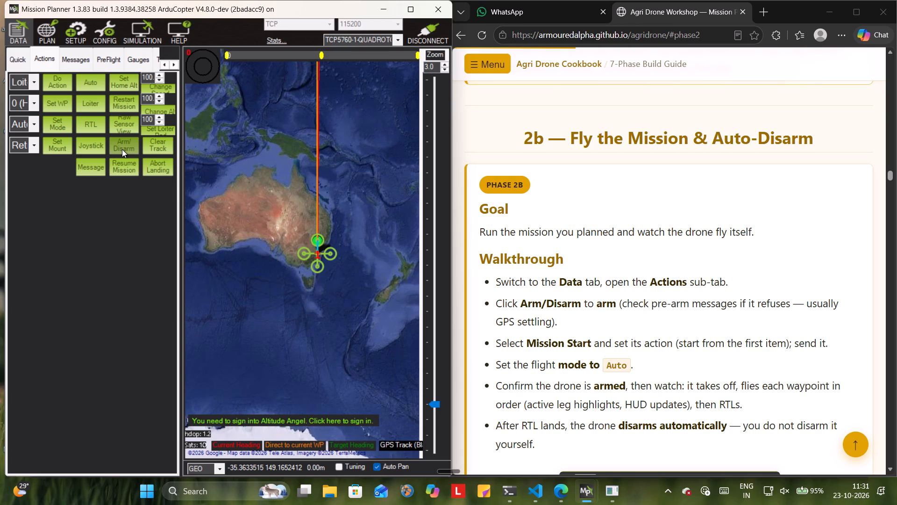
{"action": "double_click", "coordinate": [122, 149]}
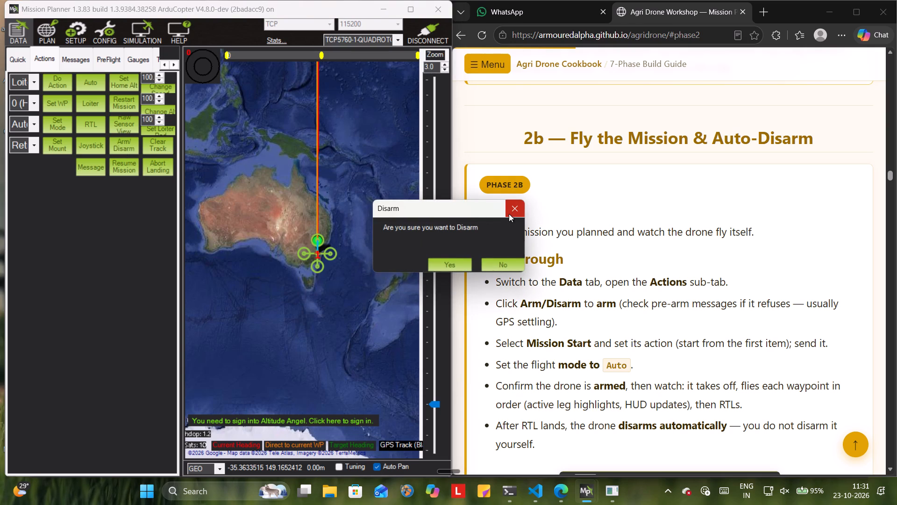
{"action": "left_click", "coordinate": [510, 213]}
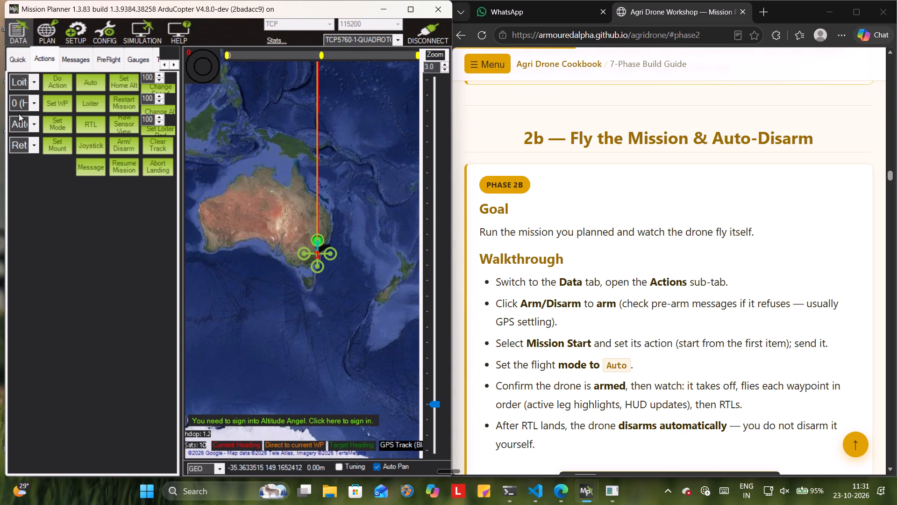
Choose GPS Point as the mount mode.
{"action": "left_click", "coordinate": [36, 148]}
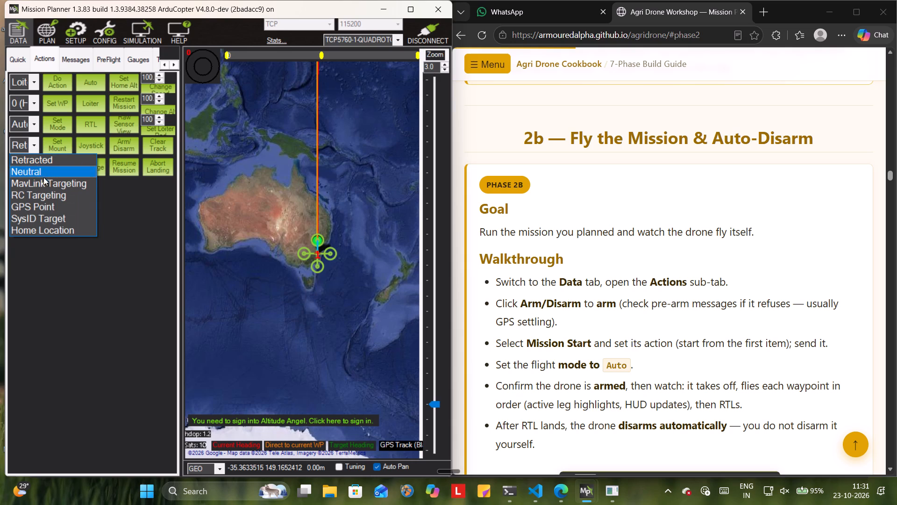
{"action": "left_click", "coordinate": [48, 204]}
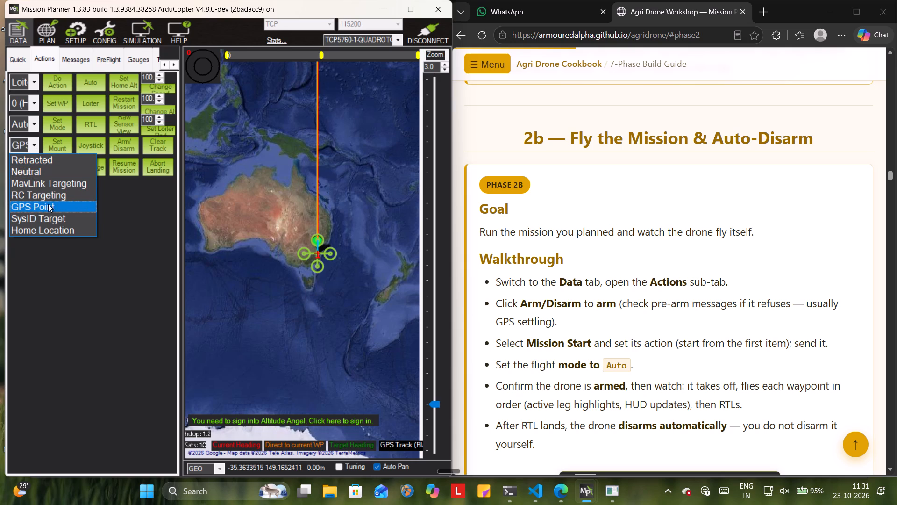
Arm the drone again and dismiss the disarm request without disarming.
{"action": "left_click", "coordinate": [130, 144]}
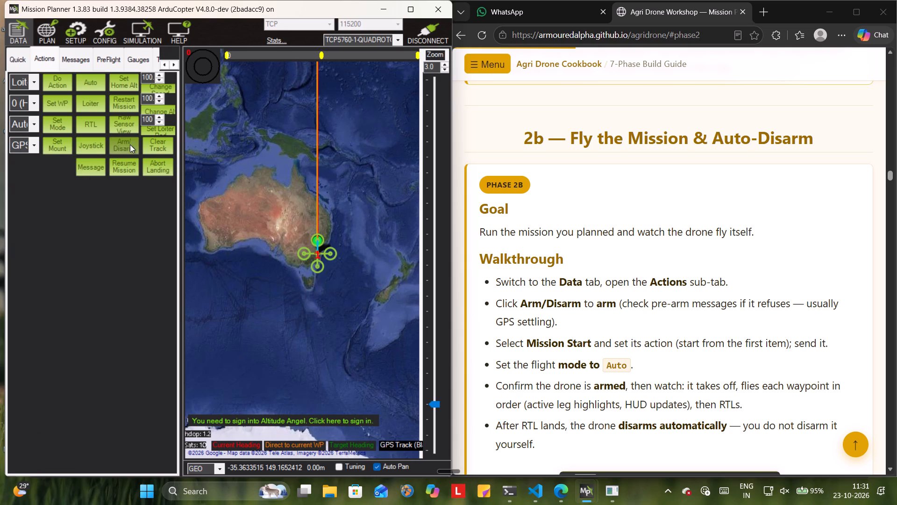
{"action": "left_click", "coordinate": [130, 144]}
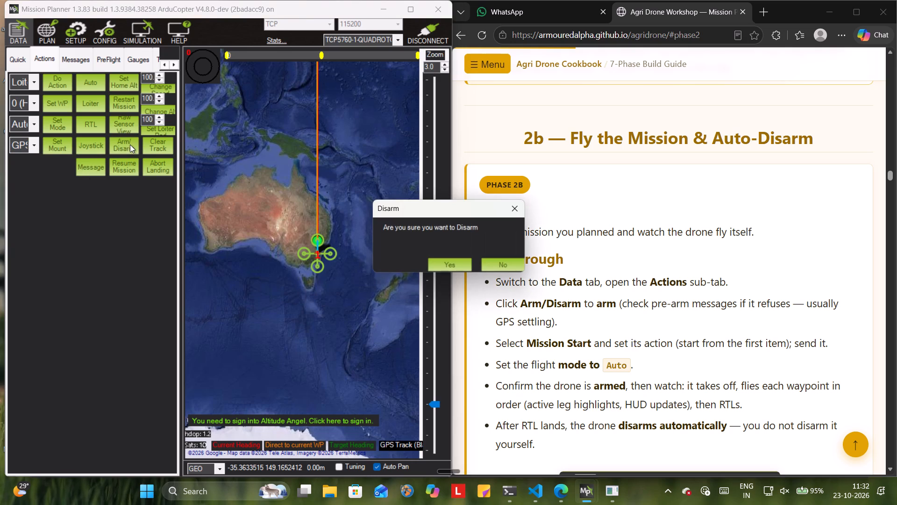
{"action": "left_click", "coordinate": [513, 208]}
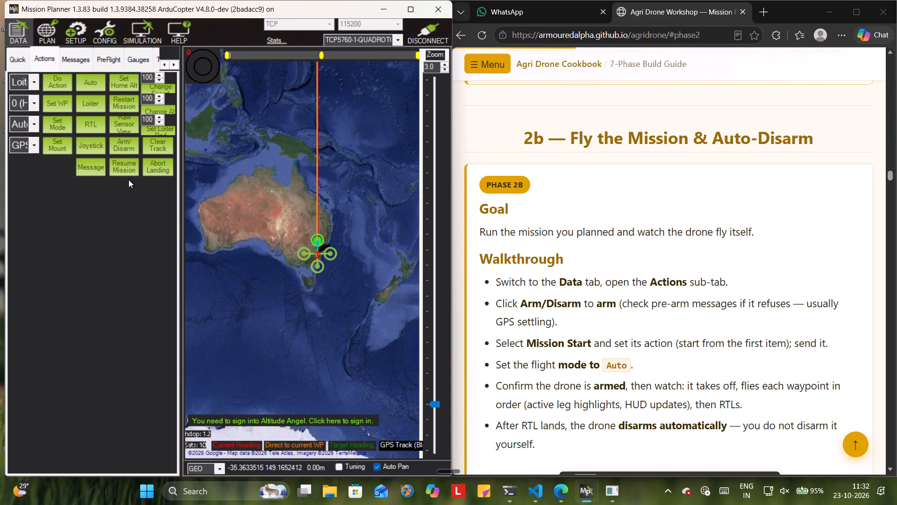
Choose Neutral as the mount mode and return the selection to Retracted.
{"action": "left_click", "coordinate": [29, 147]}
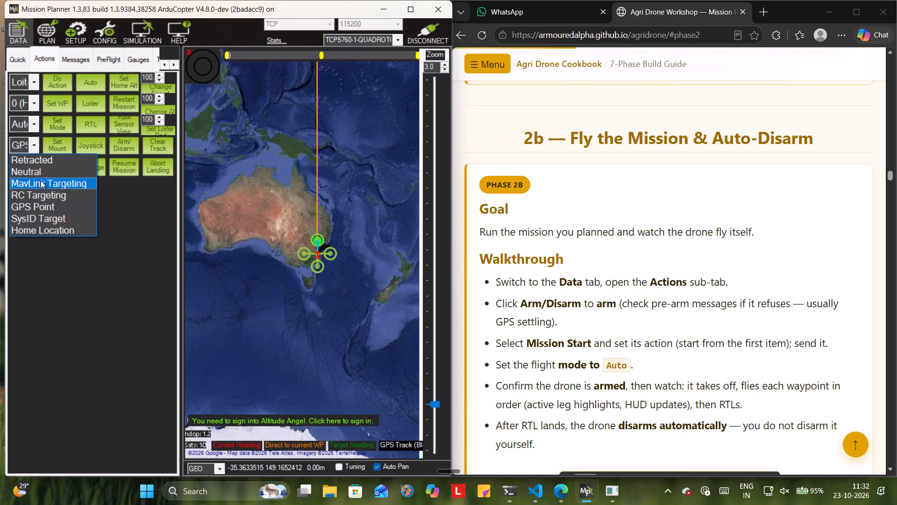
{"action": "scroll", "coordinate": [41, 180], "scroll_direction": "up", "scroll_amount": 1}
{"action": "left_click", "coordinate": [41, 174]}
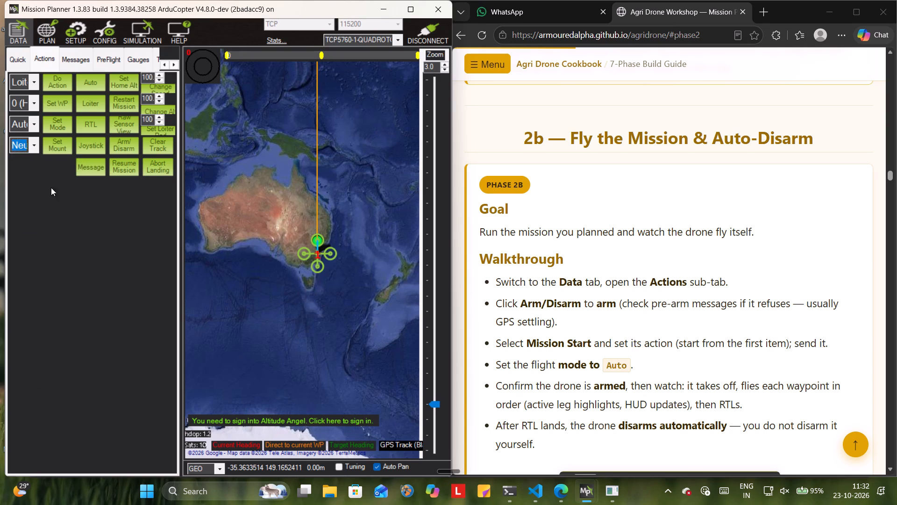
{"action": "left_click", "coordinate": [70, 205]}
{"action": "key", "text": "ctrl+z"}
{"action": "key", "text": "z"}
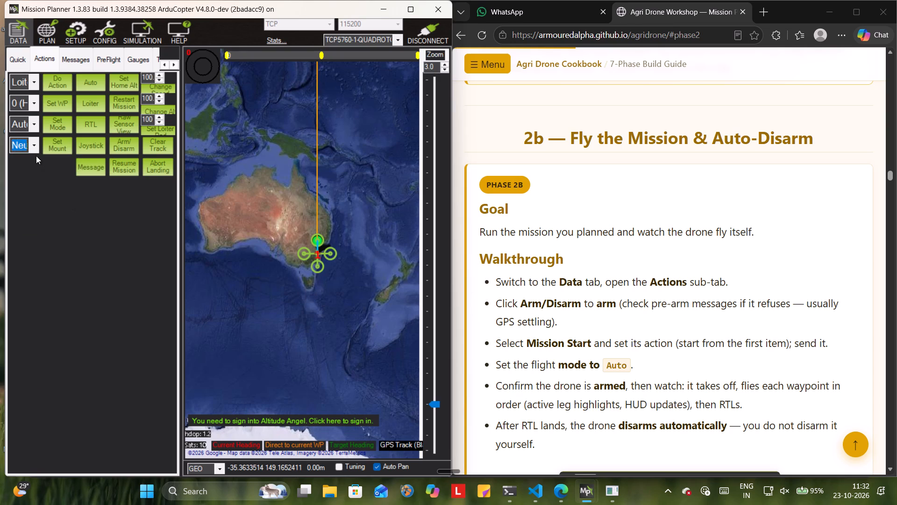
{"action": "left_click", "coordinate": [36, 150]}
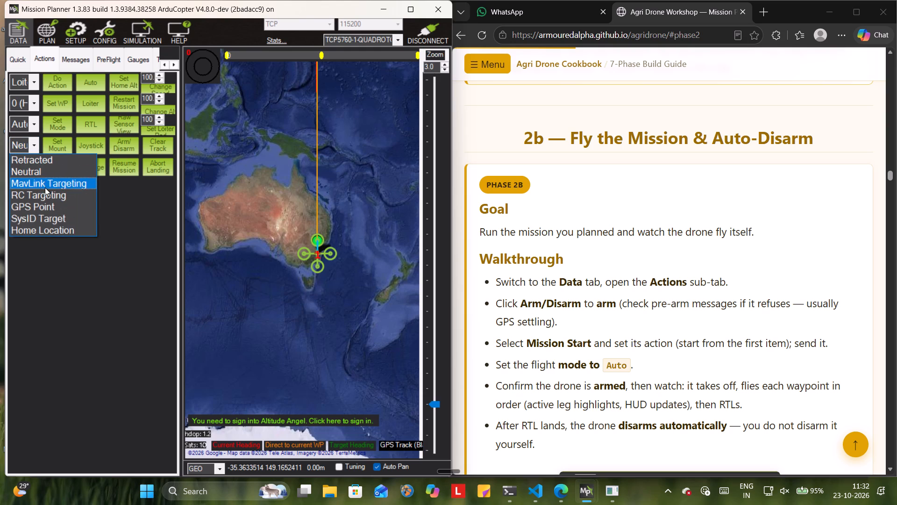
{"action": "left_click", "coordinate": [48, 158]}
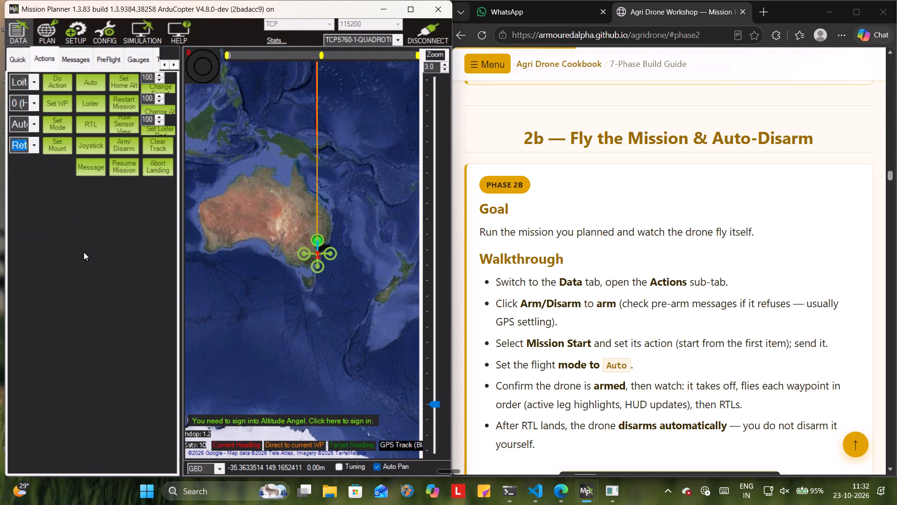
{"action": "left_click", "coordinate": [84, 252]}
Restart the mission, set the flight mode to Auto, and restart the mission again.
{"action": "left_click_drag", "start_coordinate": [128, 239], "coordinate": [89, 129]}
{"action": "scroll", "coordinate": [96, 101], "scroll_direction": "left", "scroll_amount": 6}
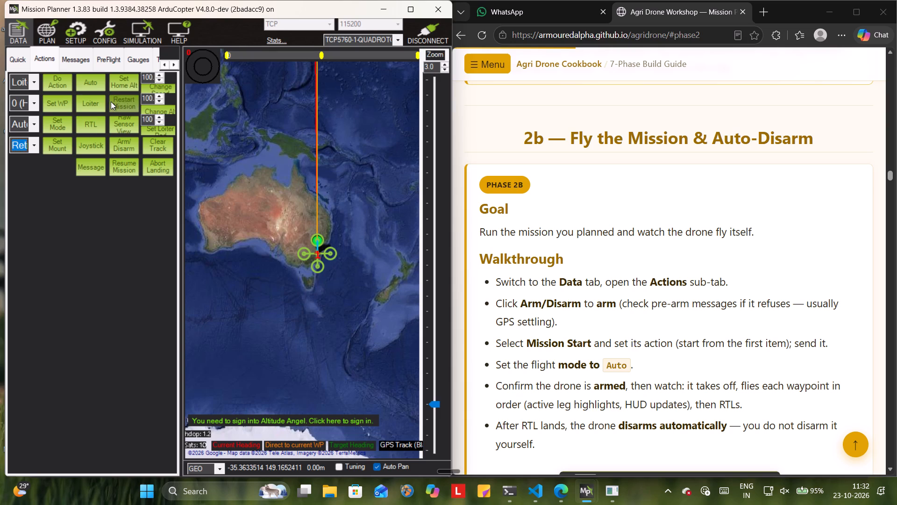
{"action": "left_click", "coordinate": [111, 101]}
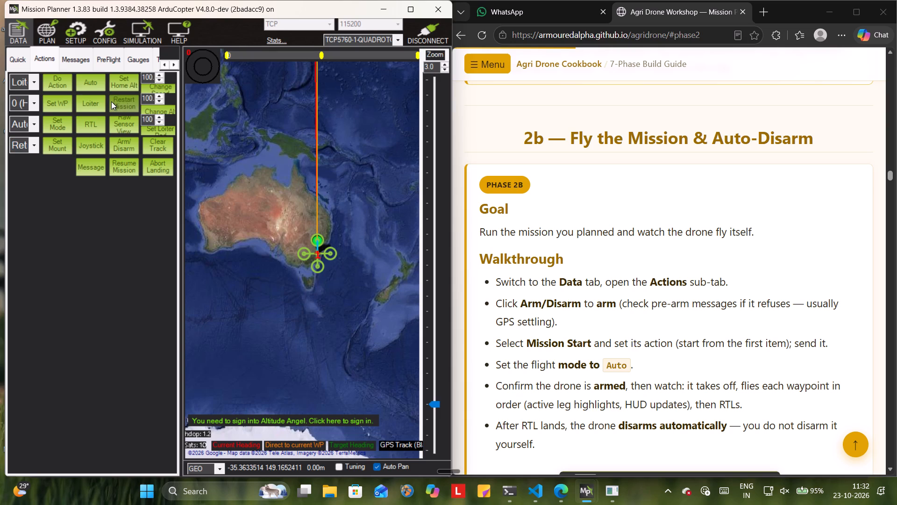
{"action": "left_click", "coordinate": [111, 101]}
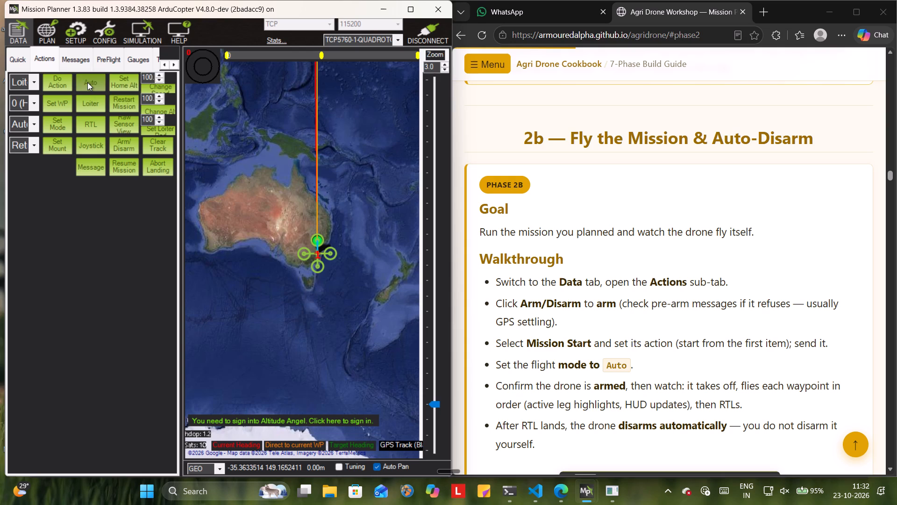
{"action": "left_click", "coordinate": [87, 82]}
{"action": "triple_click", "coordinate": [128, 106]}
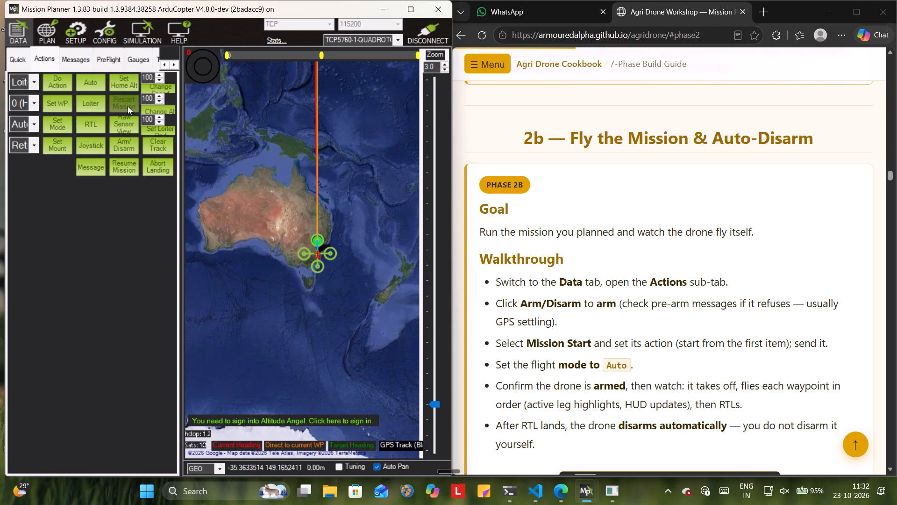
{"action": "triple_click", "coordinate": [128, 106]}
{"action": "left_click", "coordinate": [128, 106]}
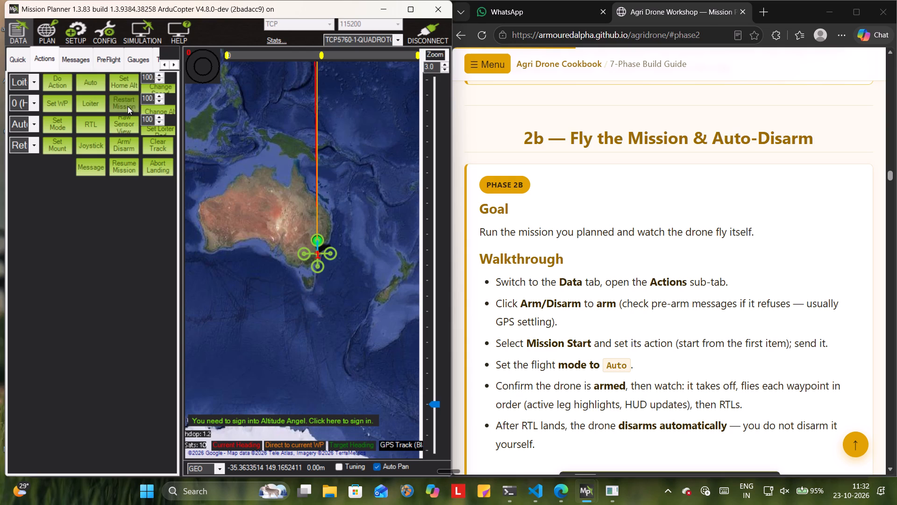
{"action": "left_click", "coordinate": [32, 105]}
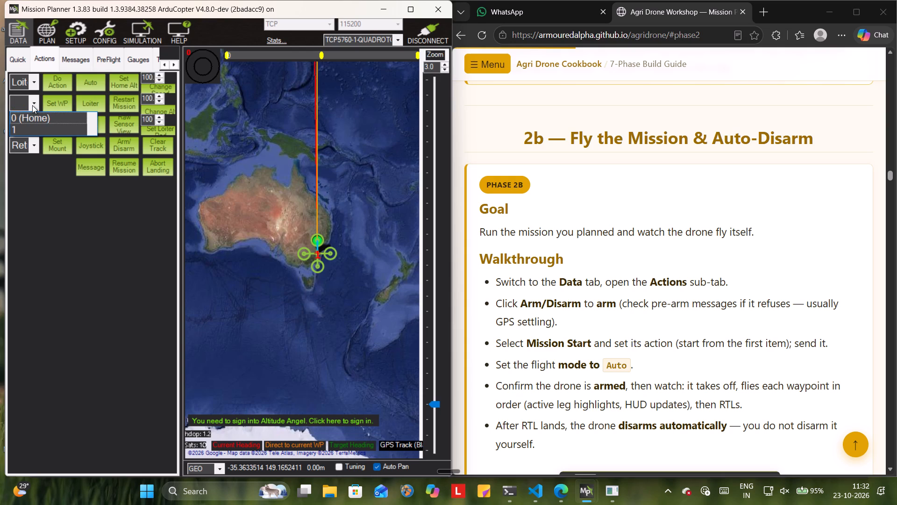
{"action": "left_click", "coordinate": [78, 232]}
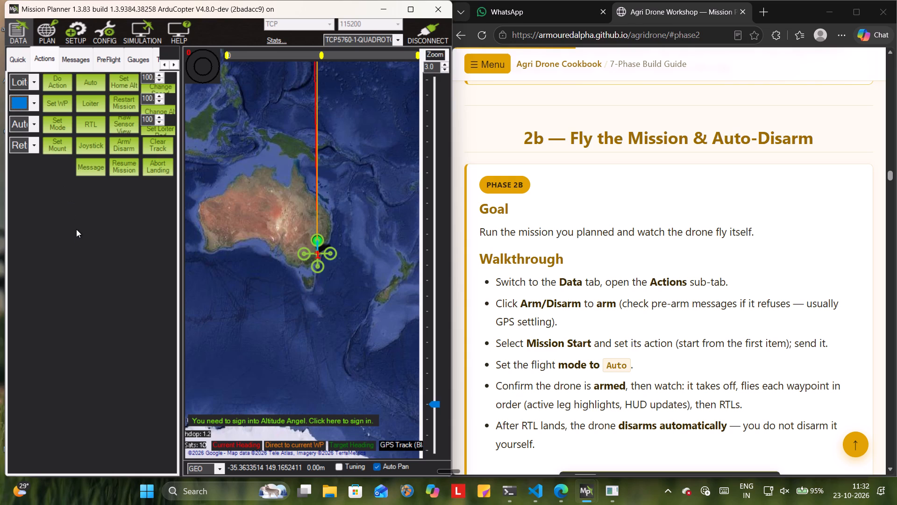
Restart the mission from the flight actions once more.
{"action": "scroll", "coordinate": [122, 135], "scroll_direction": "left", "scroll_amount": 1}
{"action": "left_click", "coordinate": [121, 92]}
{"action": "left_click_drag", "start_coordinate": [121, 92], "coordinate": [122, 101]}
{"action": "left_click", "coordinate": [122, 101]}
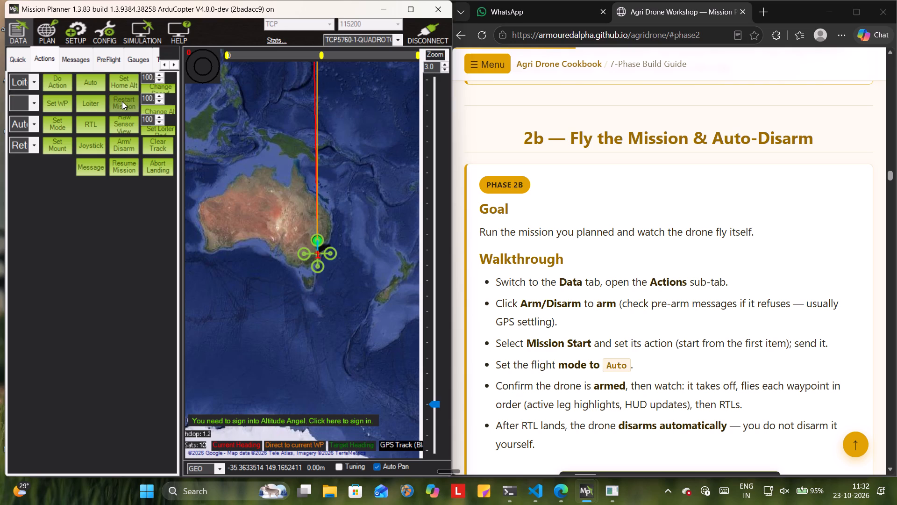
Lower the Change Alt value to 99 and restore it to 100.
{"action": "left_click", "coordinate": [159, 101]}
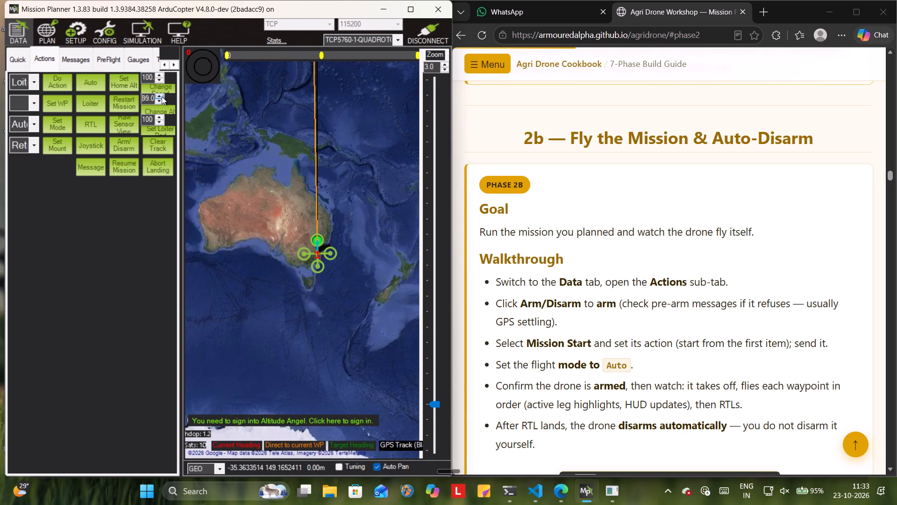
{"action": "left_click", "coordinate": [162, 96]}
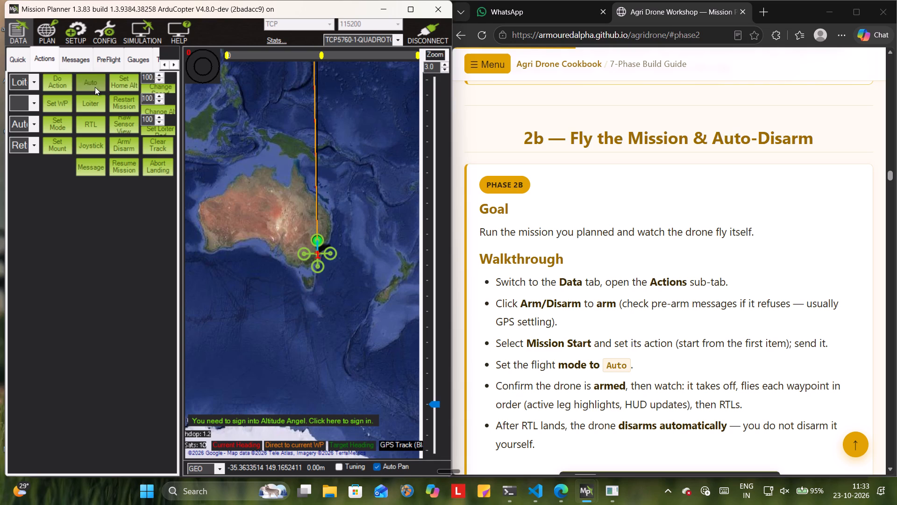
Set the flight mode to Auto.
{"action": "left_click", "coordinate": [95, 87]}
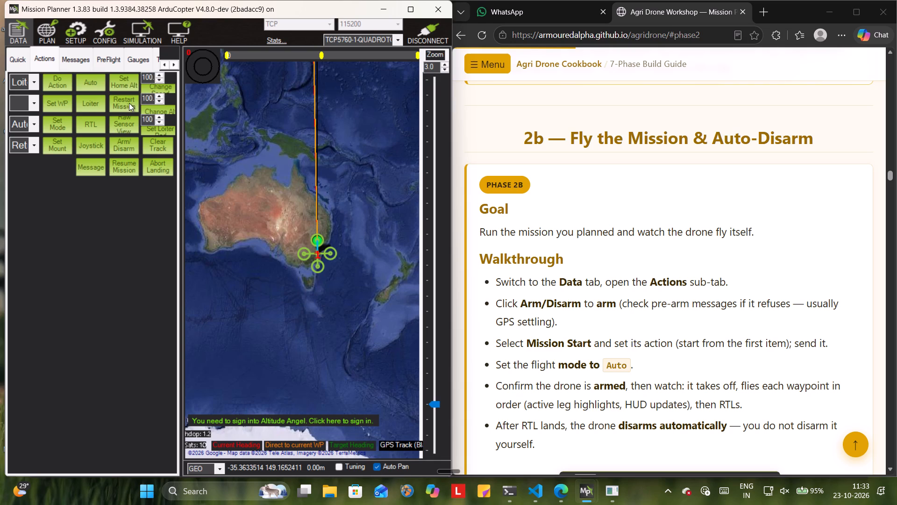
Examine the remaining Phase 2b walkthrough items and the guide's reference screenshot of the flight actions.
{"action": "scroll", "coordinate": [475, 289], "scroll_direction": "down", "scroll_amount": 3}
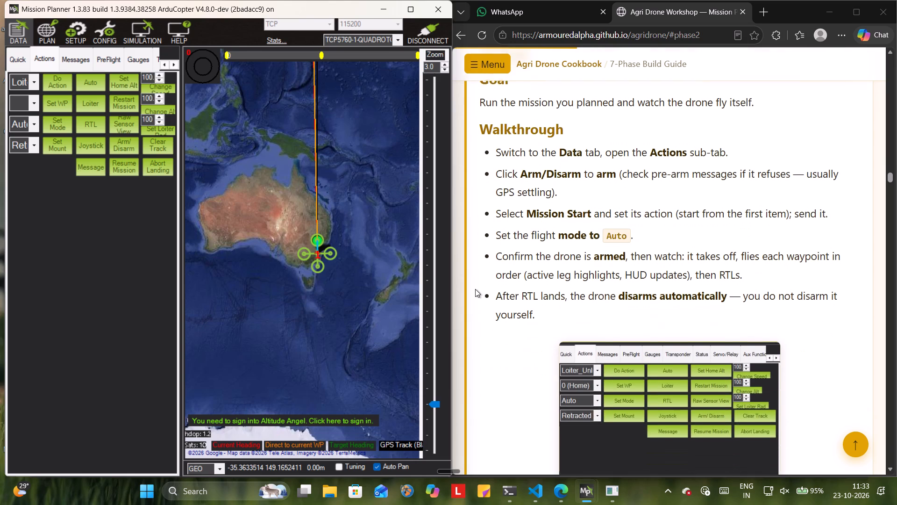
{"action": "scroll", "coordinate": [475, 289], "scroll_direction": "down", "scroll_amount": 3}
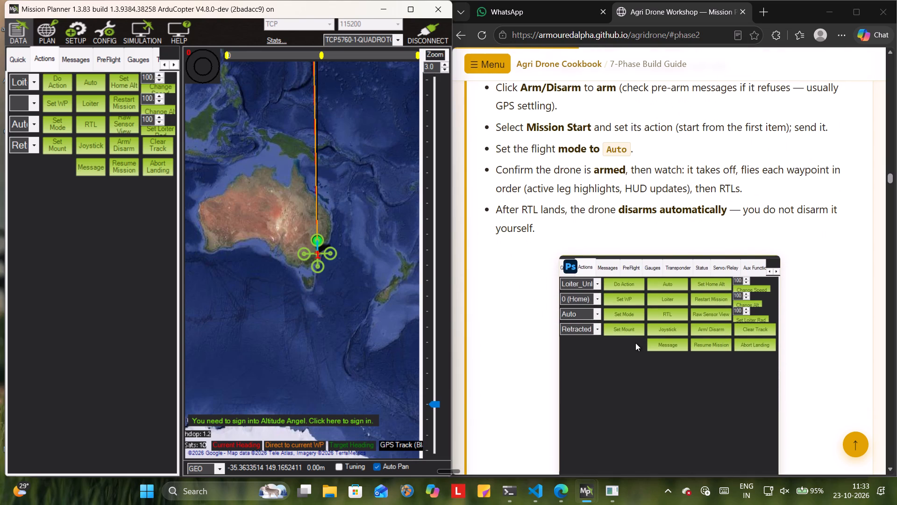
{"action": "scroll", "coordinate": [635, 343], "scroll_direction": "down", "scroll_amount": 2}
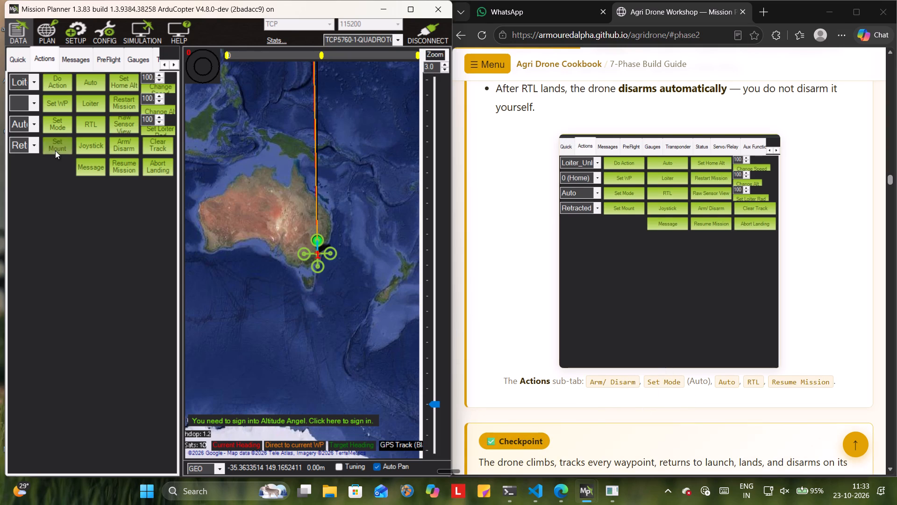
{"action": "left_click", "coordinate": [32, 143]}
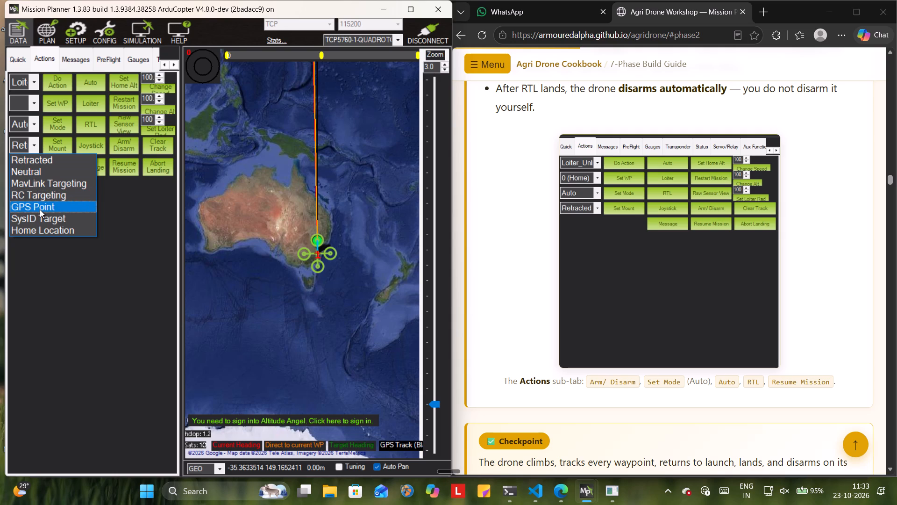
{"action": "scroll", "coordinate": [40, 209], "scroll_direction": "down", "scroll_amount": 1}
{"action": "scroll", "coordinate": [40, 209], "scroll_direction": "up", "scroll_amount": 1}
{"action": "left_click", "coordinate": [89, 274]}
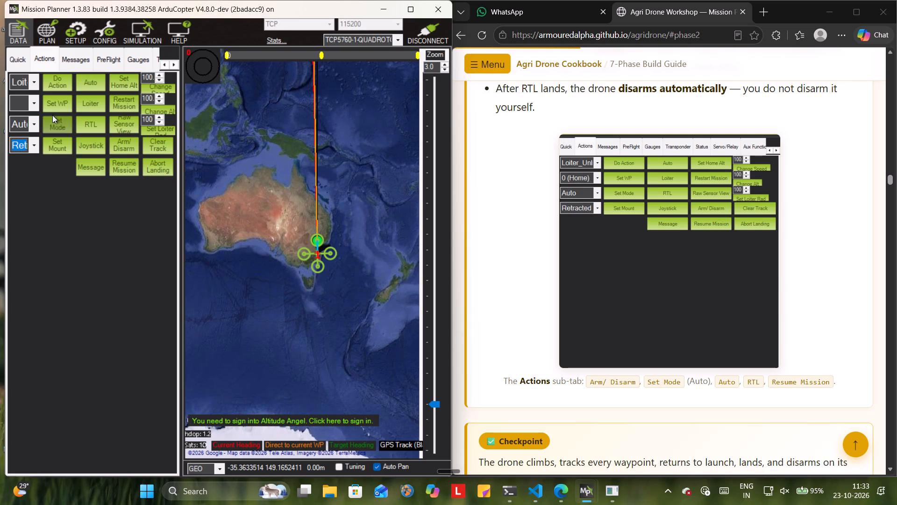
Choose 0 (Home) as the waypoint in the flight actions.
{"action": "left_click", "coordinate": [31, 101]}
{"action": "left_click", "coordinate": [32, 118]}
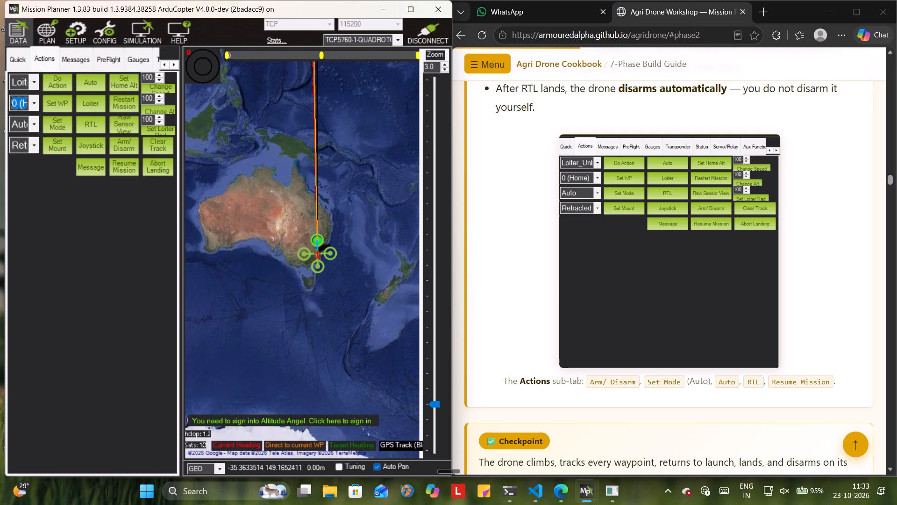
Resume the mission at waypoint 1, accept the reprogramming warning, and dismiss the dialog that follows.
{"action": "left_click", "coordinate": [127, 159]}
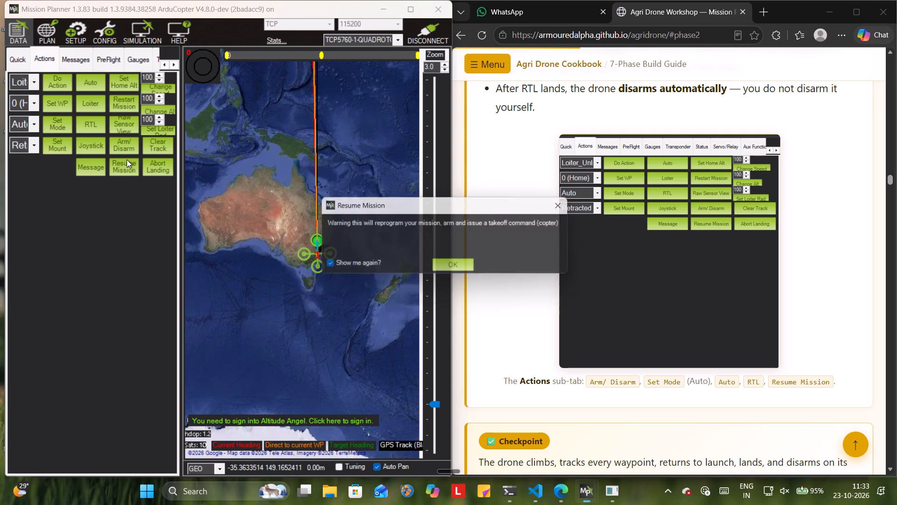
{"action": "left_click", "coordinate": [458, 268]}
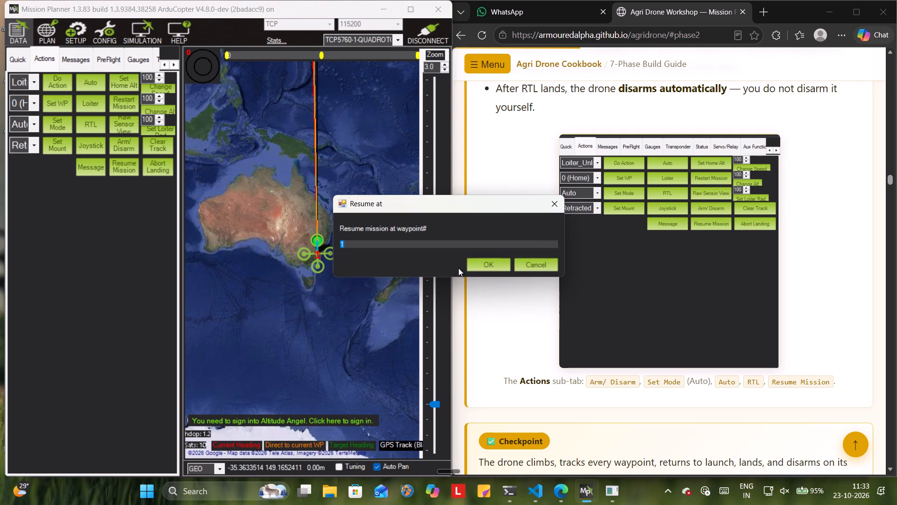
{"action": "left_click", "coordinate": [498, 270]}
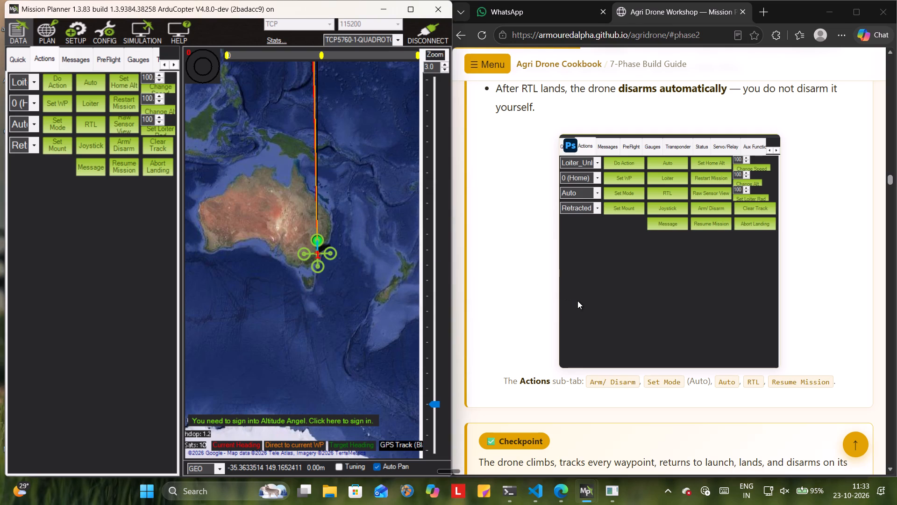
{"action": "scroll", "coordinate": [577, 301], "scroll_direction": "down", "scroll_amount": 2}
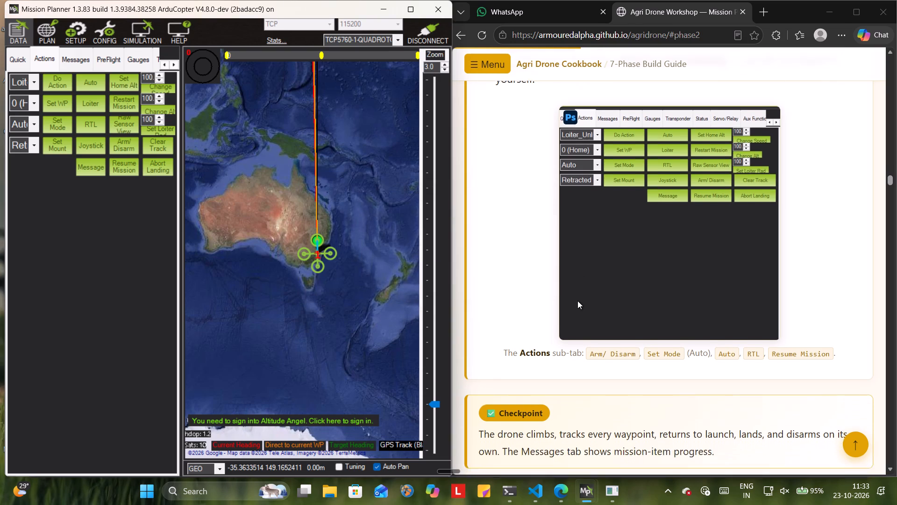
{"action": "scroll", "coordinate": [577, 301], "scroll_direction": "down", "scroll_amount": 4}
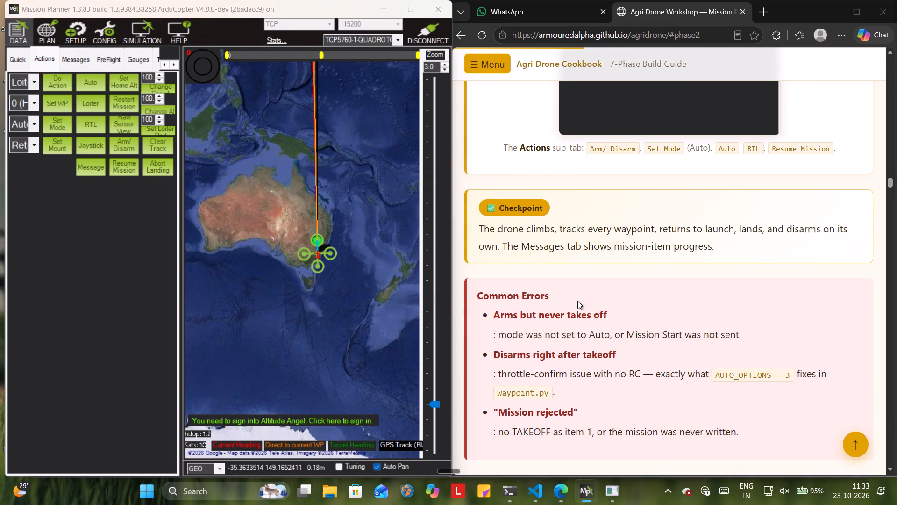
{"action": "scroll", "coordinate": [577, 301], "scroll_direction": "down", "scroll_amount": 1}
{"action": "left_click", "coordinate": [483, 258]}
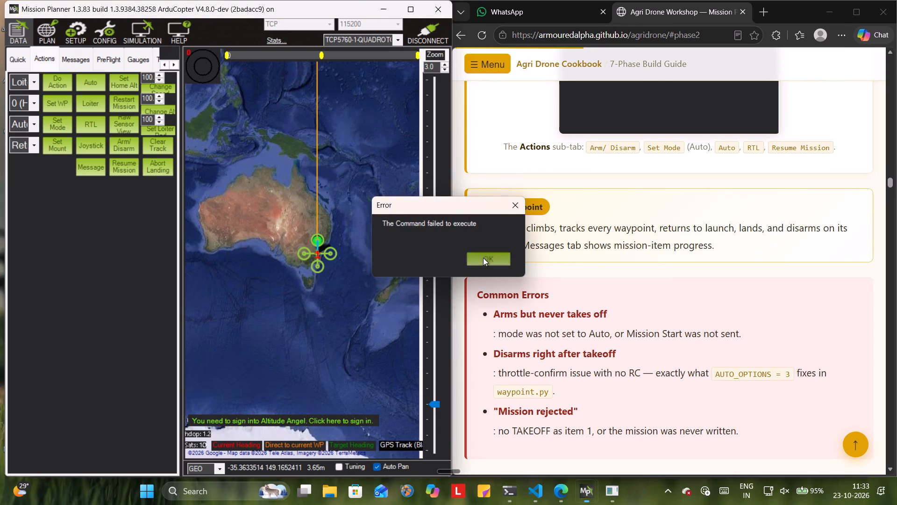
Read the guide's Phase 2b walkthrough, checkpoint and common errors, continuing to the Change the Altitude challenge.
{"action": "scroll", "coordinate": [627, 297], "scroll_direction": "up", "scroll_amount": 4}
{"action": "scroll", "coordinate": [627, 297], "scroll_direction": "down", "scroll_amount": 1}
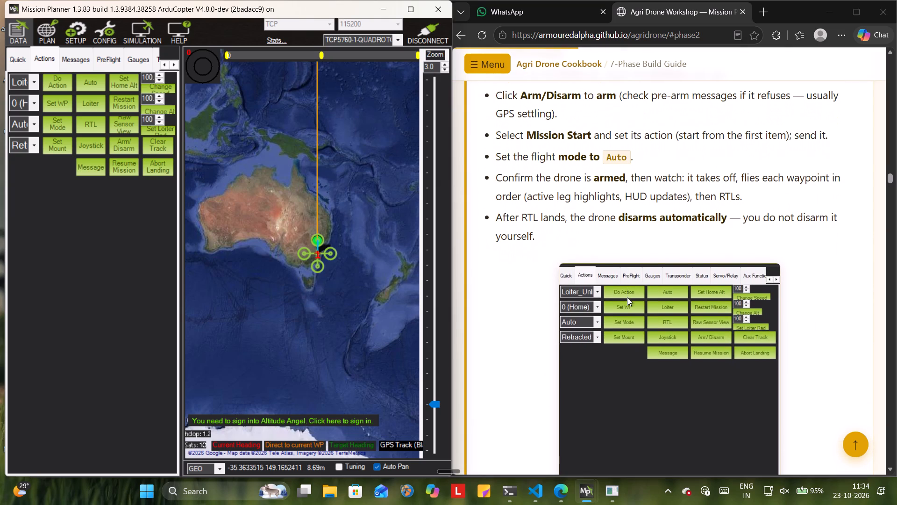
{"action": "scroll", "coordinate": [627, 297], "scroll_direction": "down", "scroll_amount": 2}
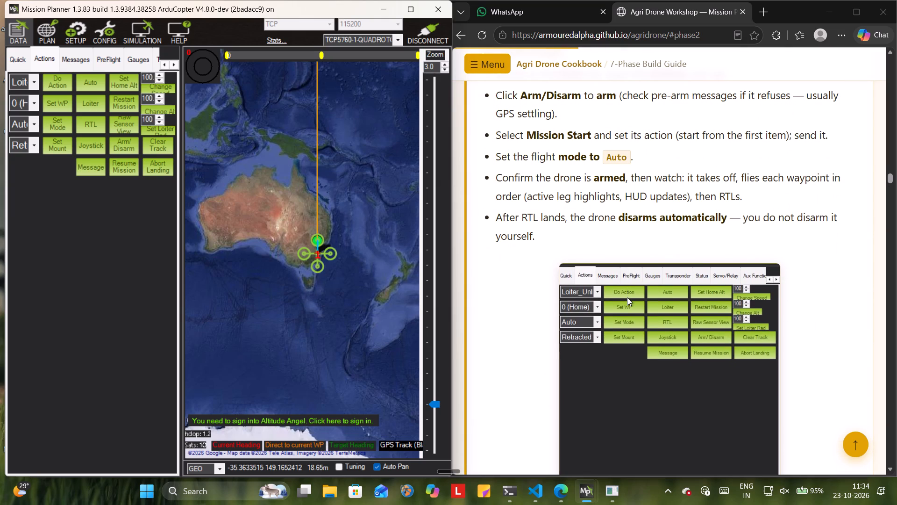
{"action": "scroll", "coordinate": [627, 297], "scroll_direction": "down", "scroll_amount": 2}
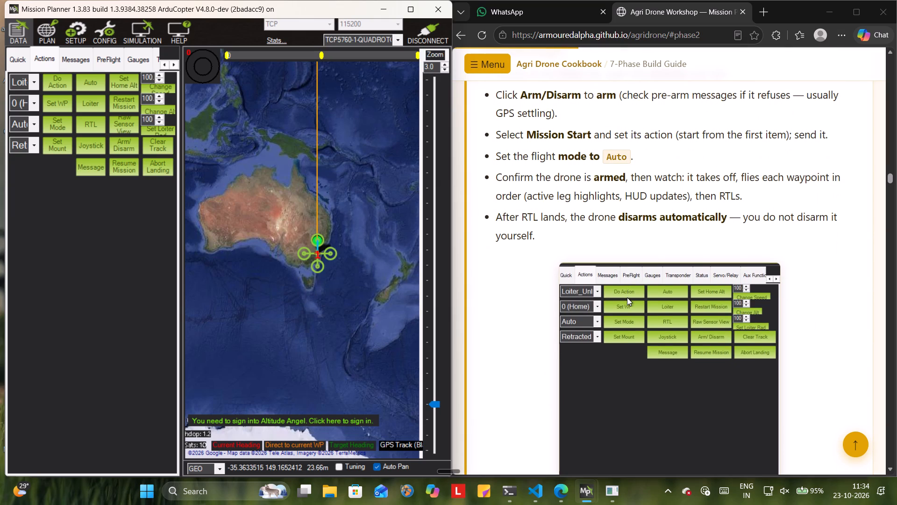
{"action": "scroll", "coordinate": [627, 297], "scroll_direction": "down", "scroll_amount": 2}
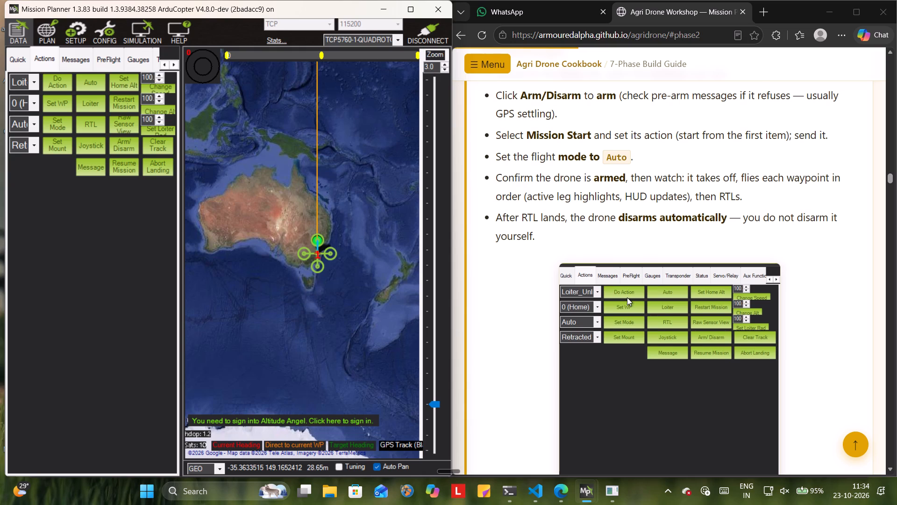
{"action": "scroll", "coordinate": [627, 297], "scroll_direction": "down", "scroll_amount": 2}
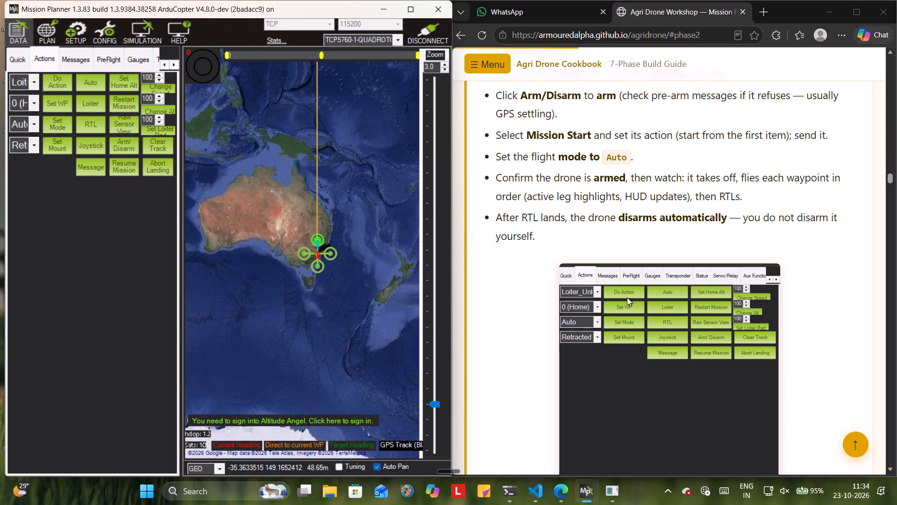
{"action": "scroll", "coordinate": [627, 342], "scroll_direction": "down", "scroll_amount": 4}
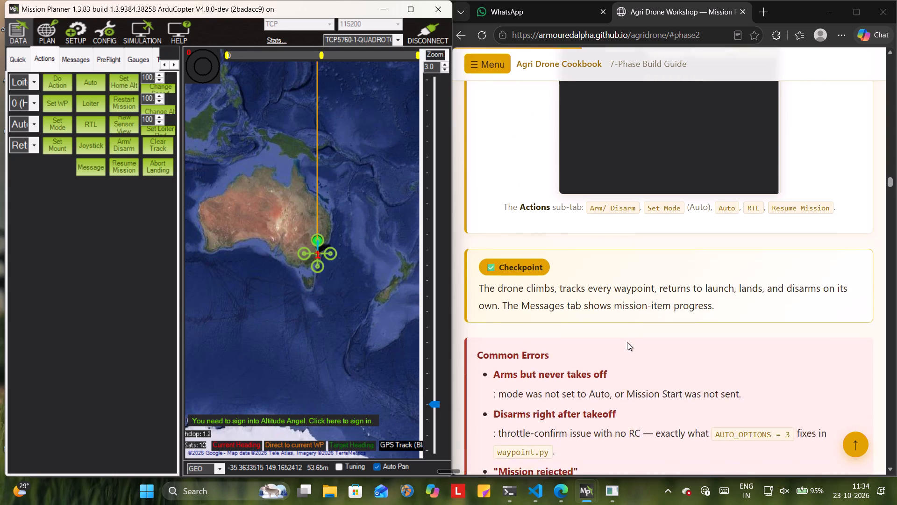
{"action": "scroll", "coordinate": [627, 342], "scroll_direction": "down", "scroll_amount": 3}
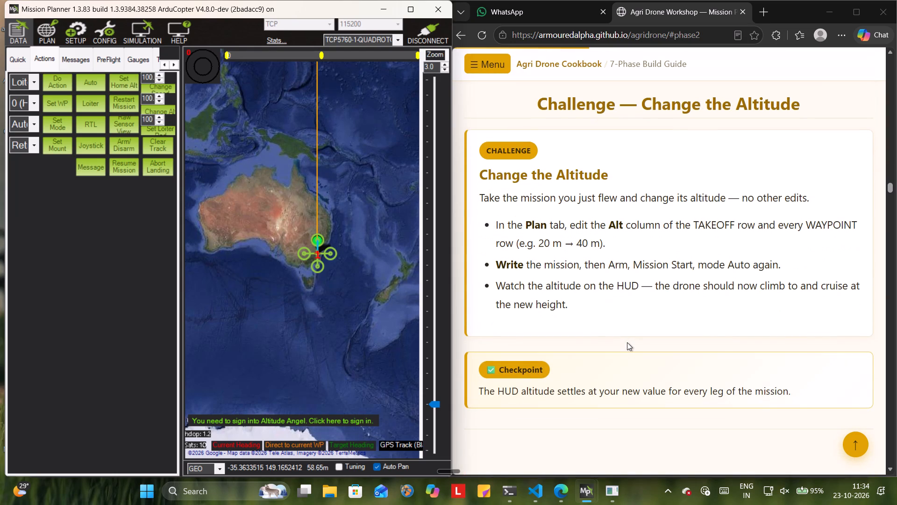
{"action": "scroll", "coordinate": [627, 342], "scroll_direction": "down", "scroll_amount": 8}
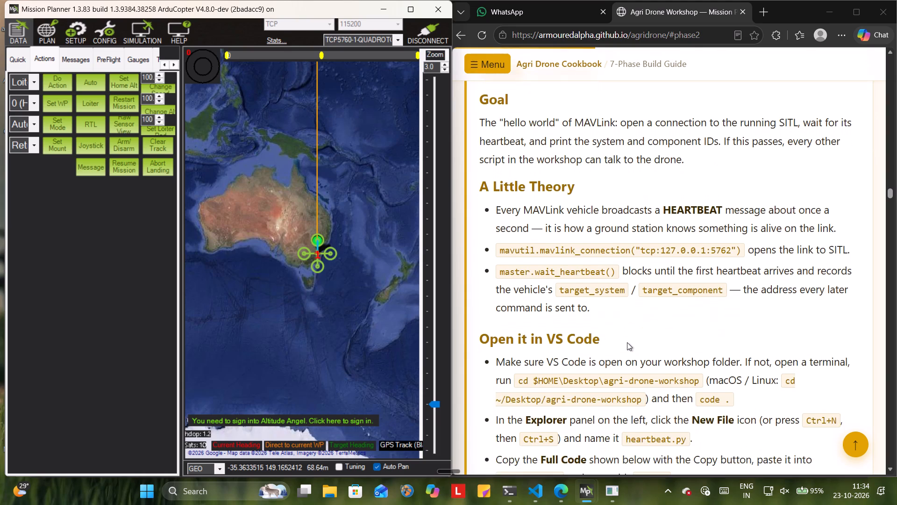
{"action": "scroll", "coordinate": [627, 342], "scroll_direction": "up", "scroll_amount": 6}
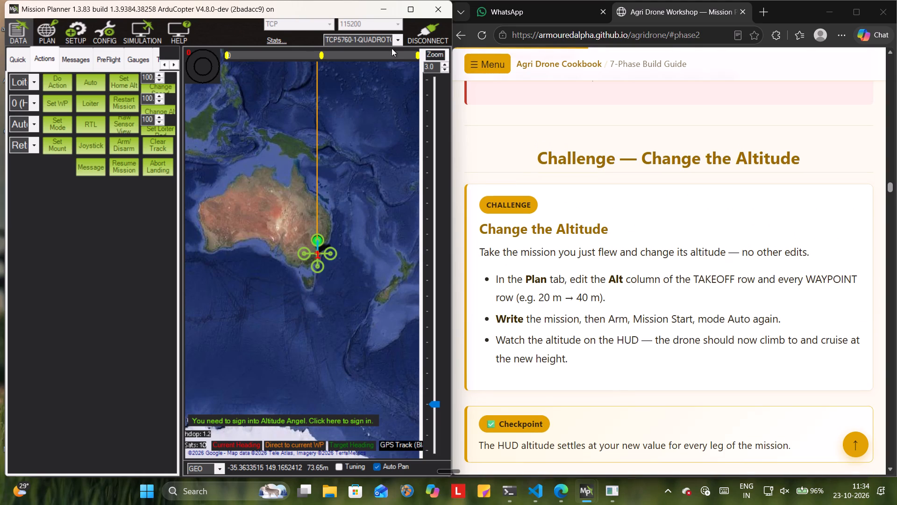
In the flight plan, undo the mission edits back to one takeoff and two waypoints, resetting Home to the loaded coordinates.
{"action": "left_click", "coordinate": [142, 36]}
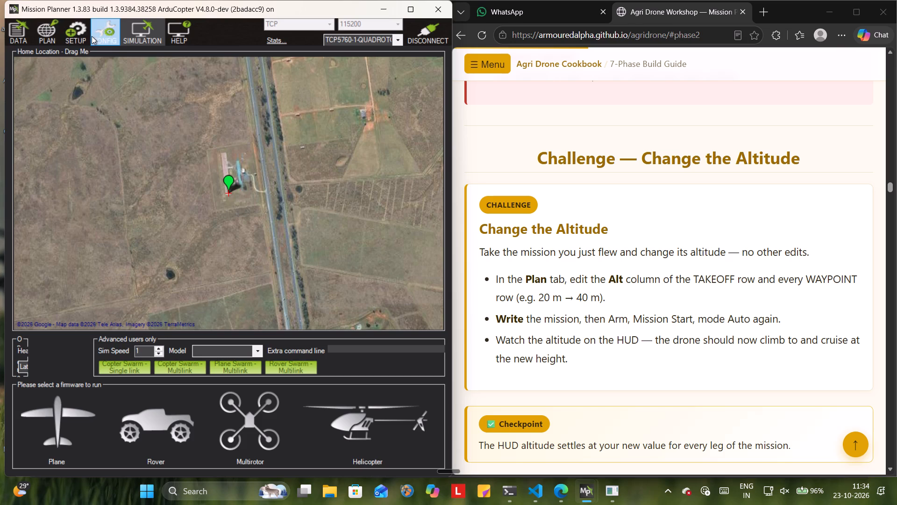
{"action": "left_click", "coordinate": [49, 42]}
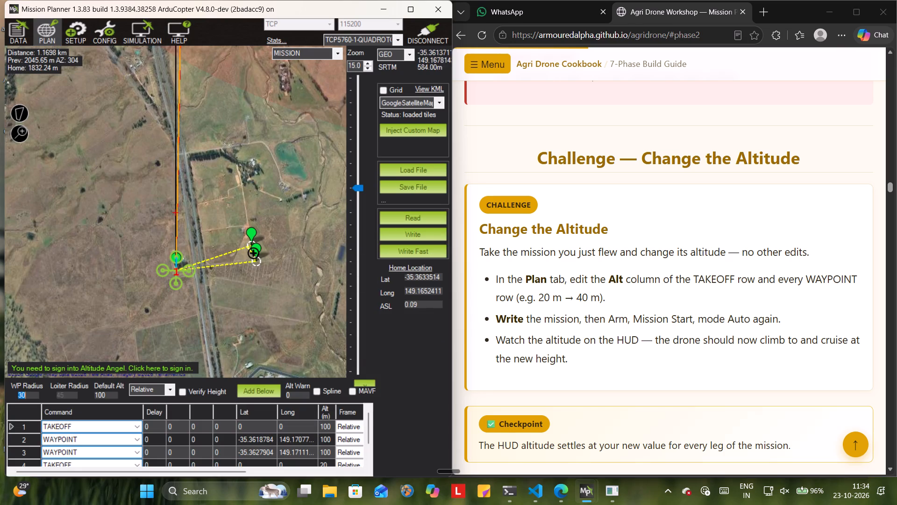
{"action": "scroll", "coordinate": [182, 420], "scroll_direction": "down", "scroll_amount": 3}
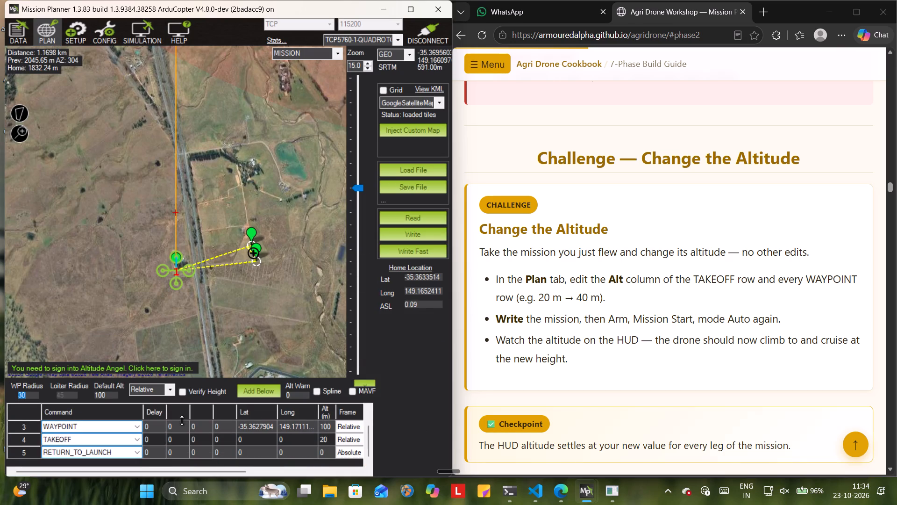
{"action": "key", "text": "ctrl+z"}
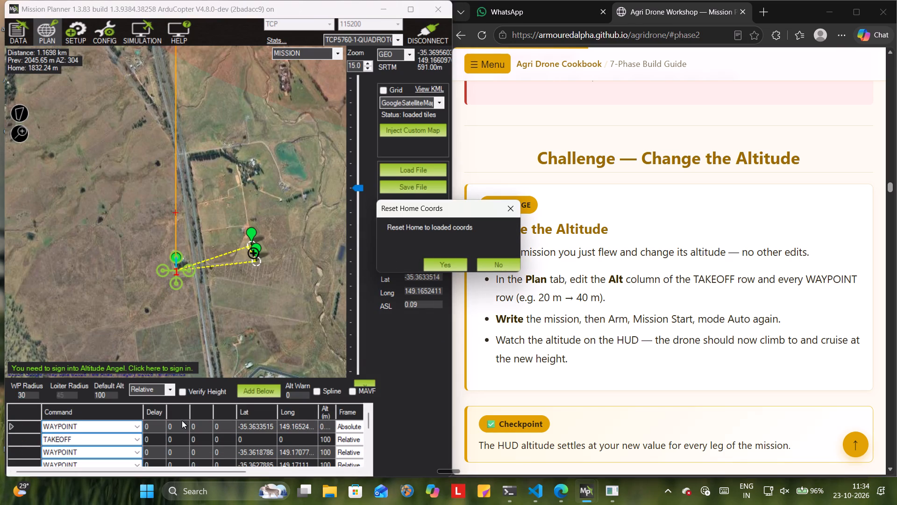
{"action": "left_click", "coordinate": [439, 263]}
{"action": "key", "text": "ctrl+z"}
{"action": "key", "text": "ctrl+z"}
{"action": "key", "text": "ctrl+z"}
{"action": "key", "text": "ctrl+z"}
{"action": "key", "text": "ctrl+z"}
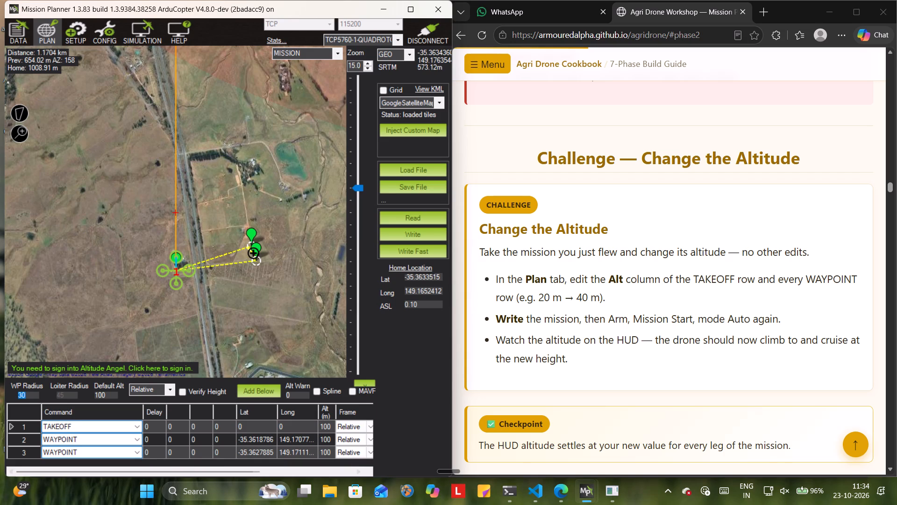
Undo the remaining mission edits until the waypoint table is empty.
{"action": "key", "text": "ctrl+z"}
{"action": "key", "text": "ctrl+z"}
{"action": "key", "text": "ctrl+z"}
{"action": "key", "text": "ctrl+z"}
{"action": "key", "text": "ctrl+z"}
{"action": "key", "text": "ctrl+z"}
{"action": "key", "text": "ctrl+z"}
{"action": "key", "text": "ctrl+z"}
{"action": "key", "text": "ctrl+z"}
{"action": "key", "text": "ctrl+z"}
{"action": "key", "text": "ctrl+z"}
{"action": "key", "text": "ctrl+z"}
{"action": "key", "text": "ctrl+z"}
{"action": "key", "text": "ctrl+z"}
{"action": "key", "text": "ctrl+z"}
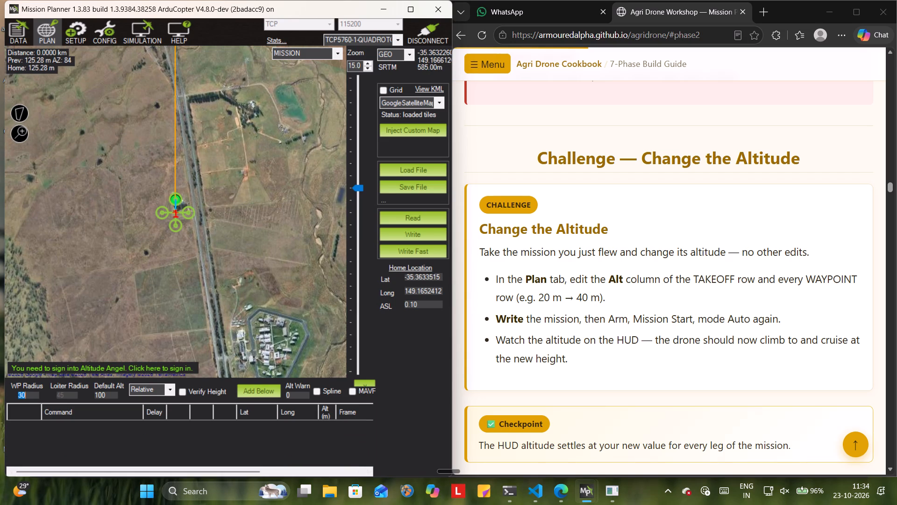
Place three waypoints east, northwest and northeast of the drone, and set row 1's command to TAKEOFF.
{"action": "left_click_drag", "start_coordinate": [182, 223], "coordinate": [183, 324]}
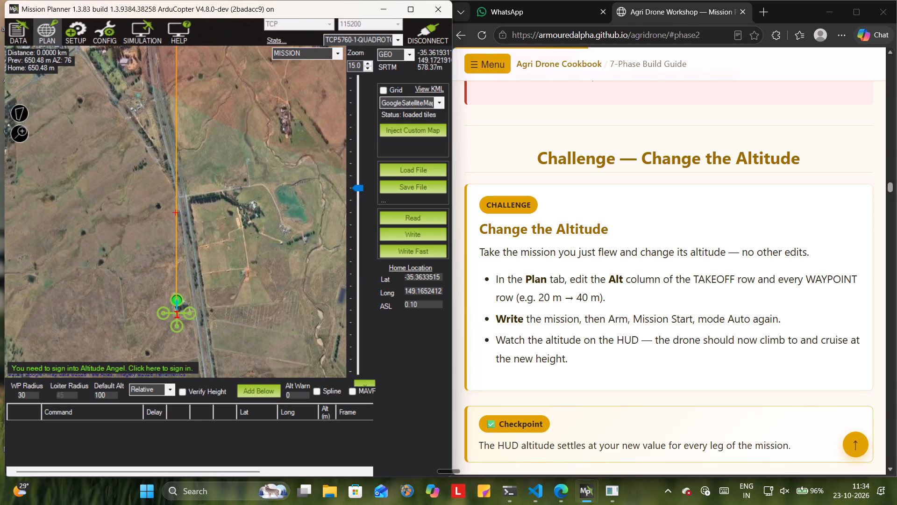
{"action": "left_click", "coordinate": [271, 289]}
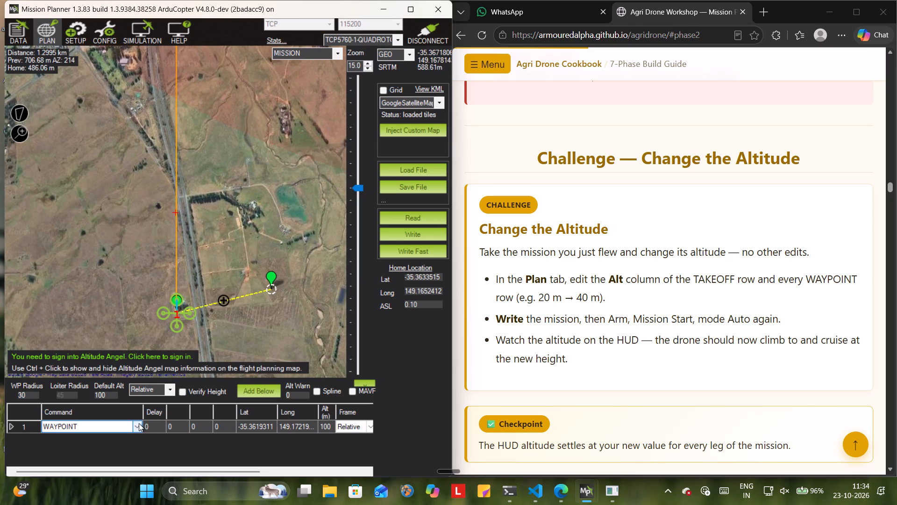
{"action": "left_click", "coordinate": [92, 237]}
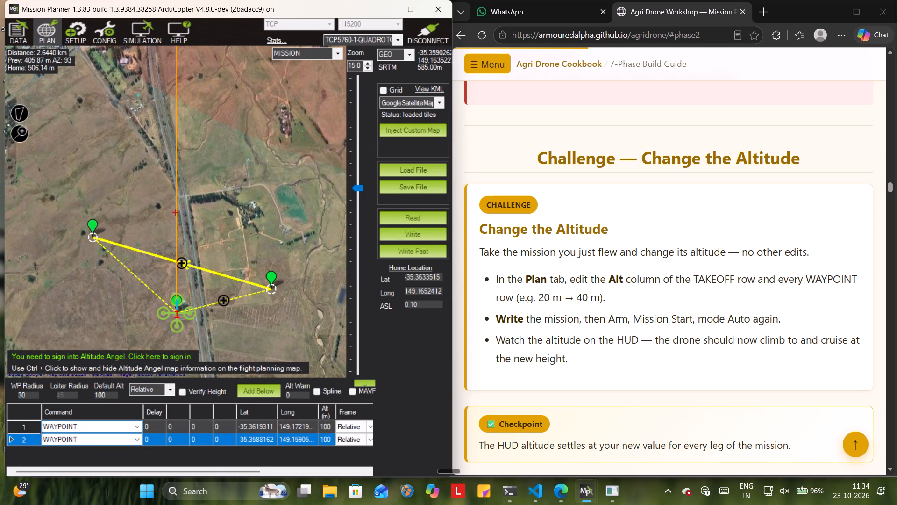
{"action": "left_click", "coordinate": [276, 248]}
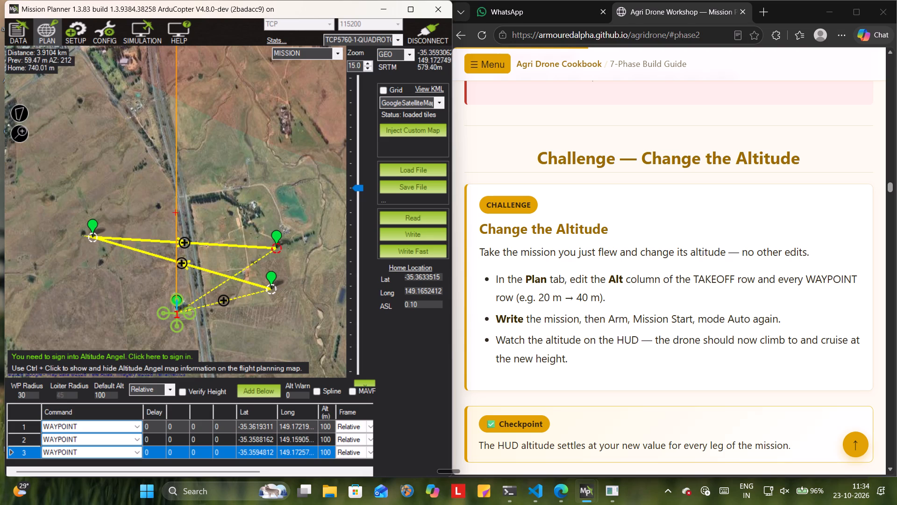
{"action": "left_click", "coordinate": [138, 428]}
{"action": "left_click", "coordinate": [75, 203]}
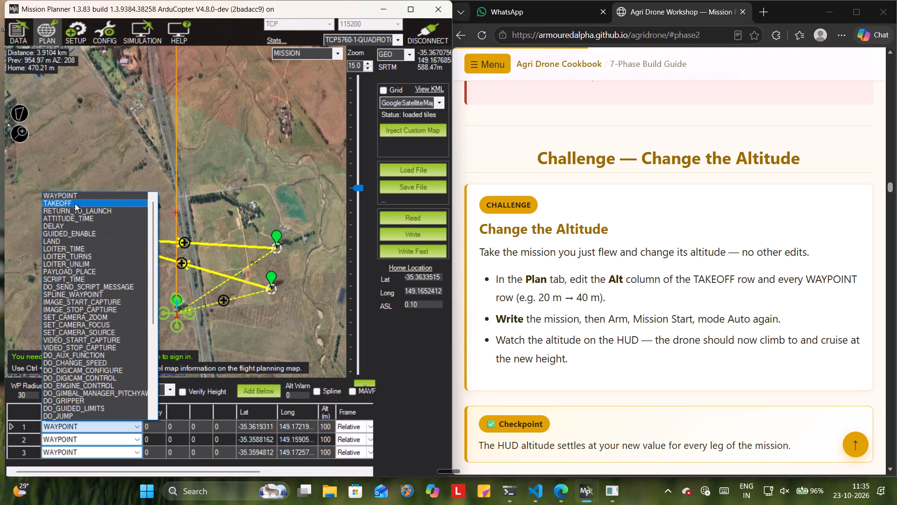
Extend the mission with four more waypoints: one to the west, one east of Home, one far north and one far east.
{"action": "left_click", "coordinate": [75, 250]}
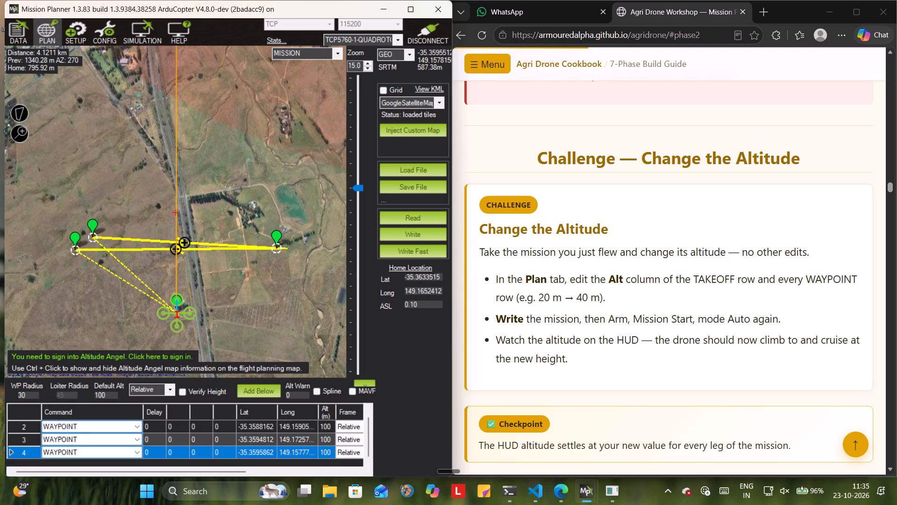
{"action": "left_click_drag", "start_coordinate": [75, 250], "coordinate": [32, 231]}
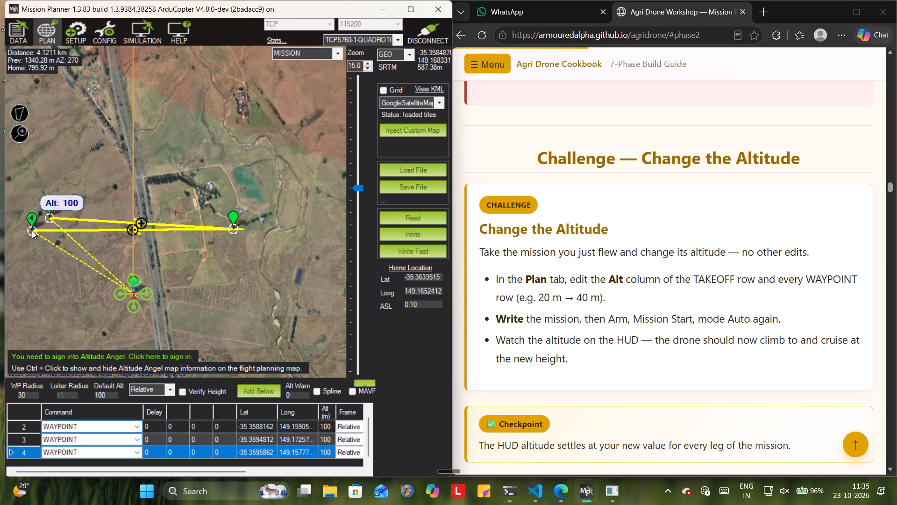
{"action": "left_click", "coordinate": [226, 290]}
{"action": "left_click", "coordinate": [263, 124]}
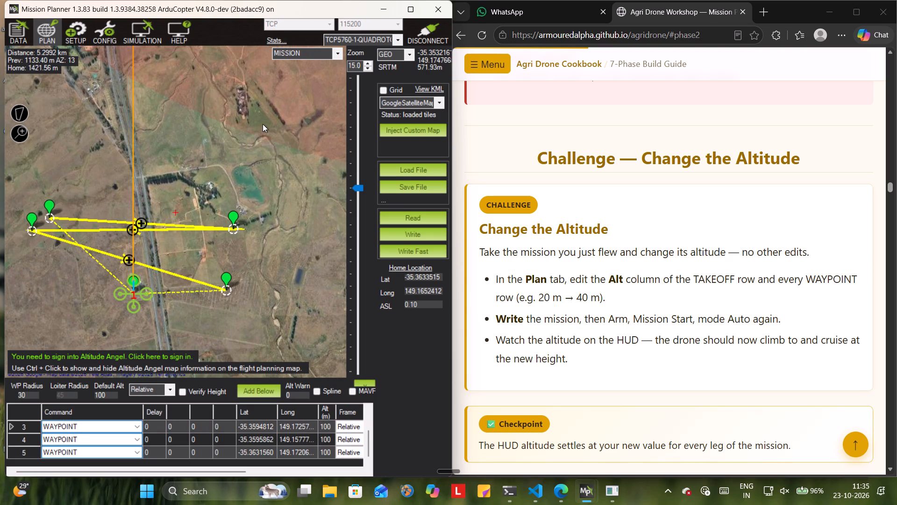
{"action": "left_click", "coordinate": [311, 250]}
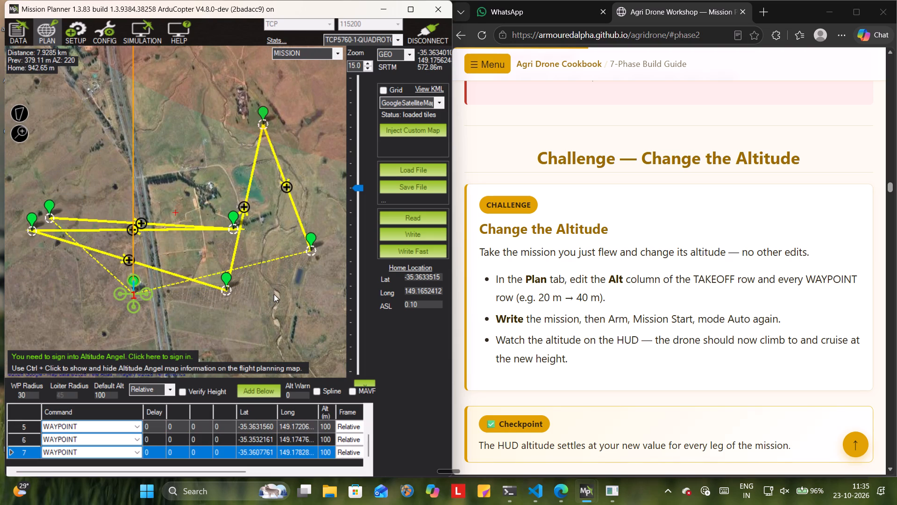
Set the command of mission row 7 to RETURN_TO_LAUNCH.
{"action": "scroll", "coordinate": [204, 441], "scroll_direction": "up", "scroll_amount": 2}
{"action": "scroll", "coordinate": [204, 441], "scroll_direction": "down", "scroll_amount": 4}
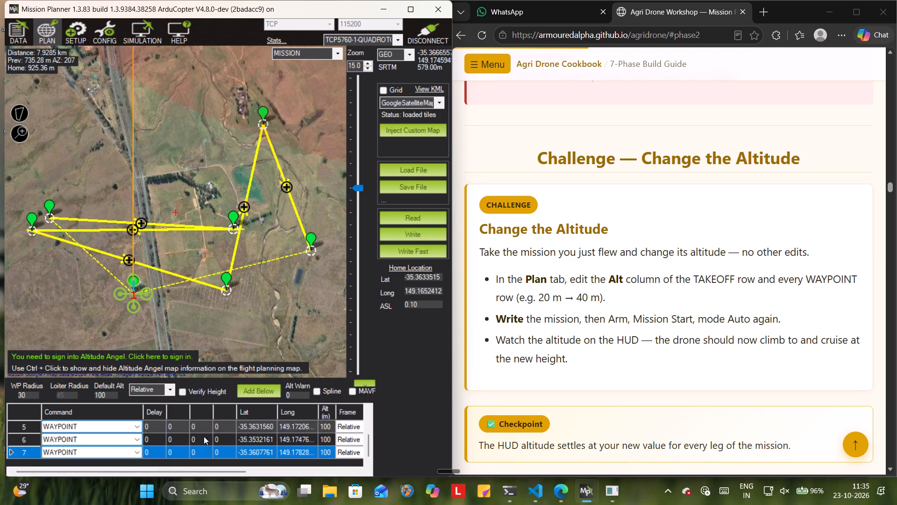
{"action": "left_click", "coordinate": [135, 455]}
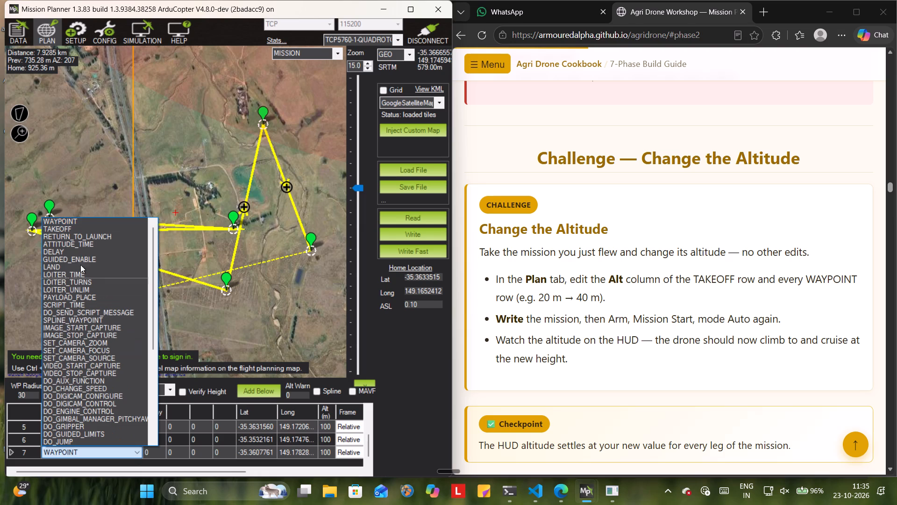
{"action": "left_click", "coordinate": [79, 239]}
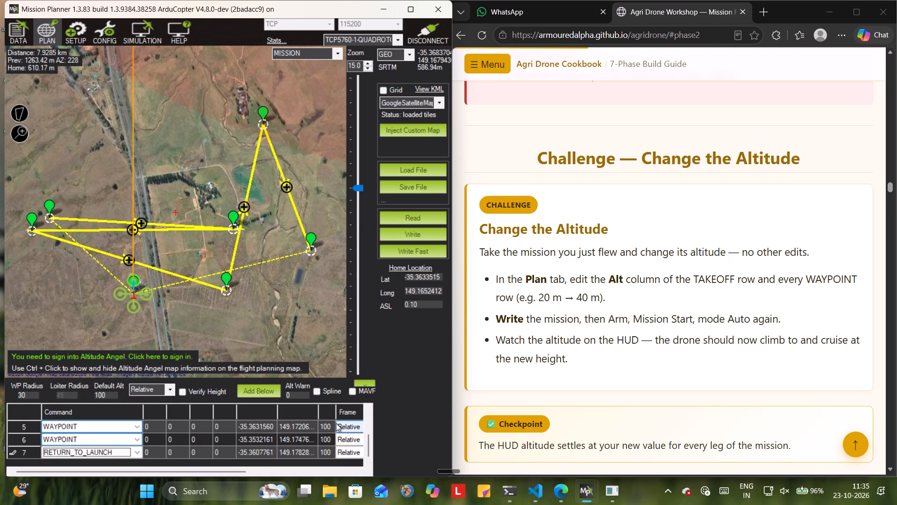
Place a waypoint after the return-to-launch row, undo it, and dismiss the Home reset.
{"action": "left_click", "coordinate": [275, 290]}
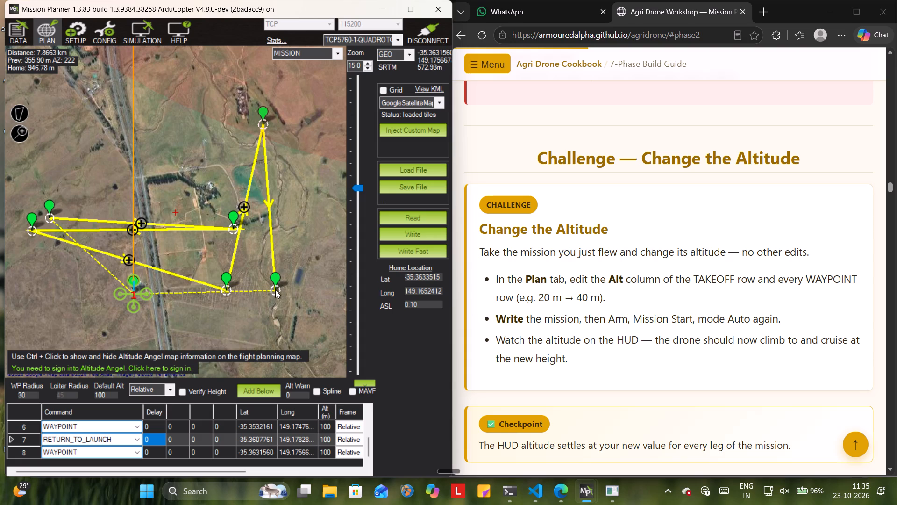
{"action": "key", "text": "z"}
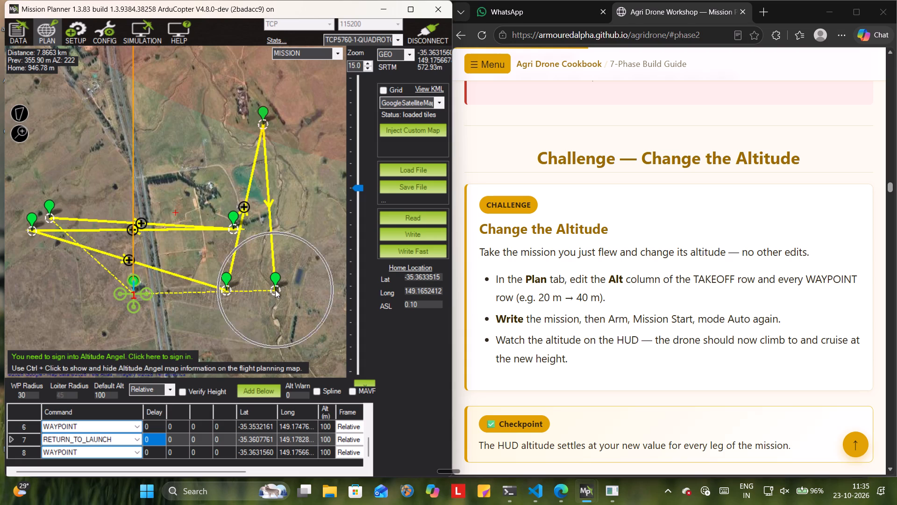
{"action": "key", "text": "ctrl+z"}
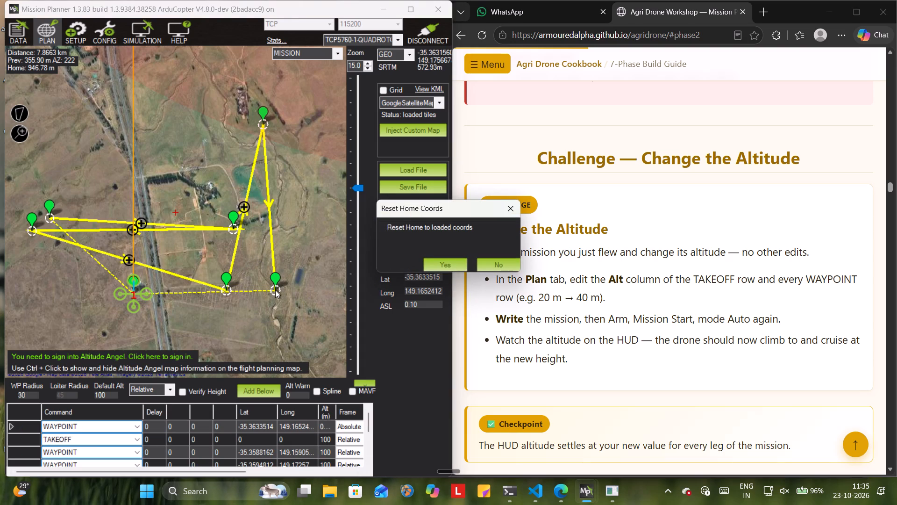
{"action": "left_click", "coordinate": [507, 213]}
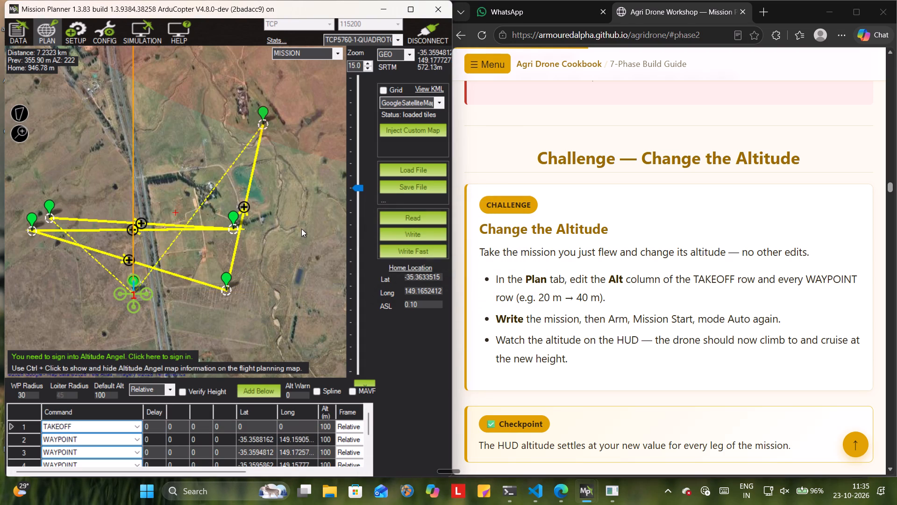
Append an RTL item to the end of the mission from the map.
{"action": "right_click", "coordinate": [301, 229]}
{"action": "left_click", "coordinate": [318, 247]}
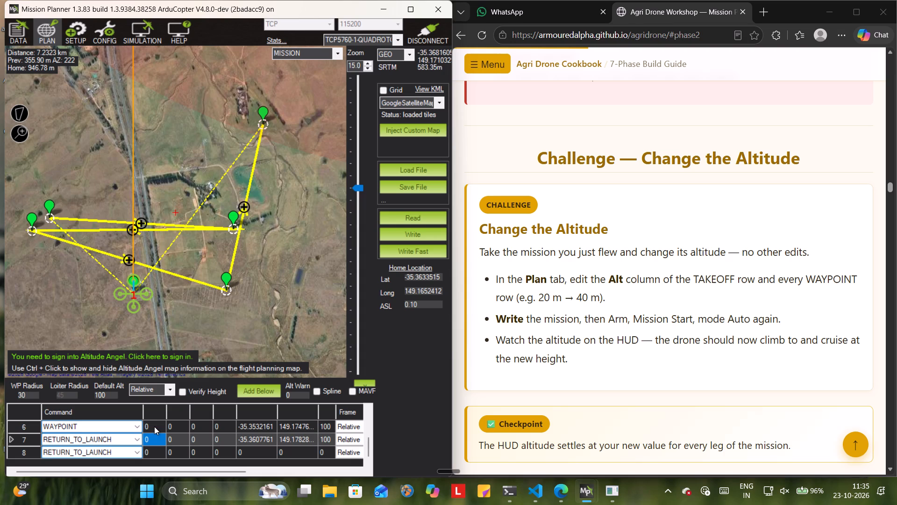
Add a Takeoff item to the mission from the map with a takeoff altitude of 20 m.
{"action": "left_click", "coordinate": [222, 269]}
{"action": "right_click", "coordinate": [272, 275]}
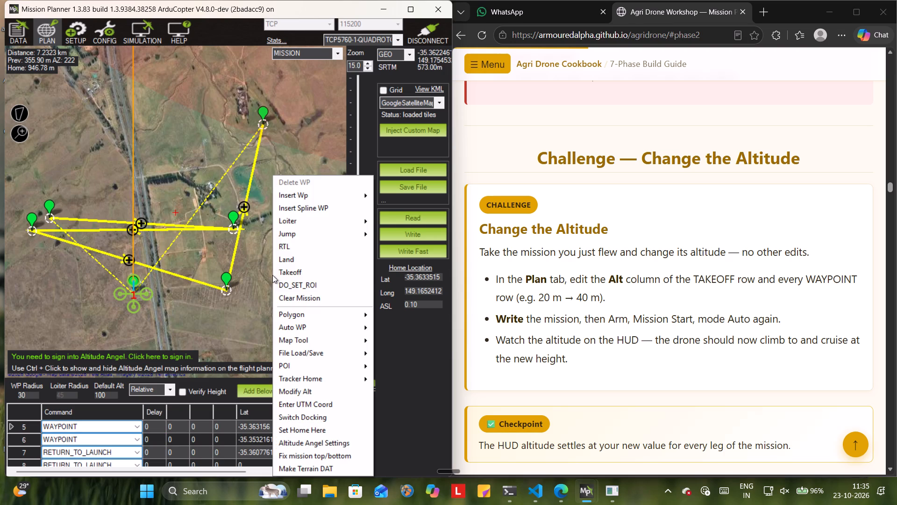
{"action": "left_click", "coordinate": [297, 272]}
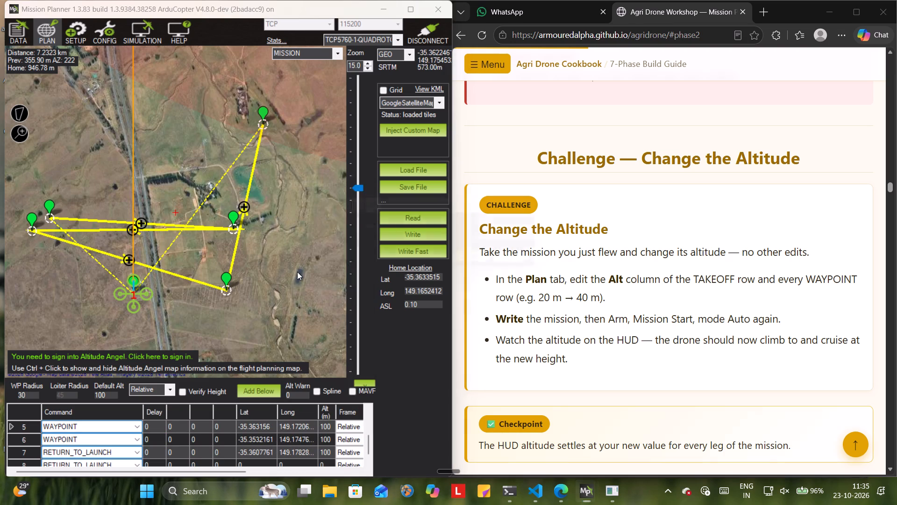
{"action": "left_click", "coordinate": [403, 242]}
{"action": "key", "text": "BackSpace"}
{"action": "key", "text": "BackSpace"}
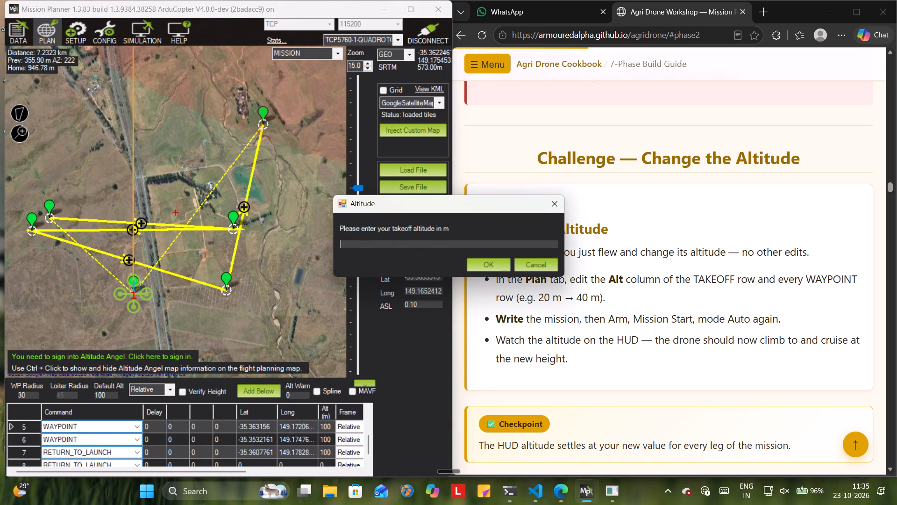
{"action": "type", "text": "20"}
{"action": "key", "text": "Return"}
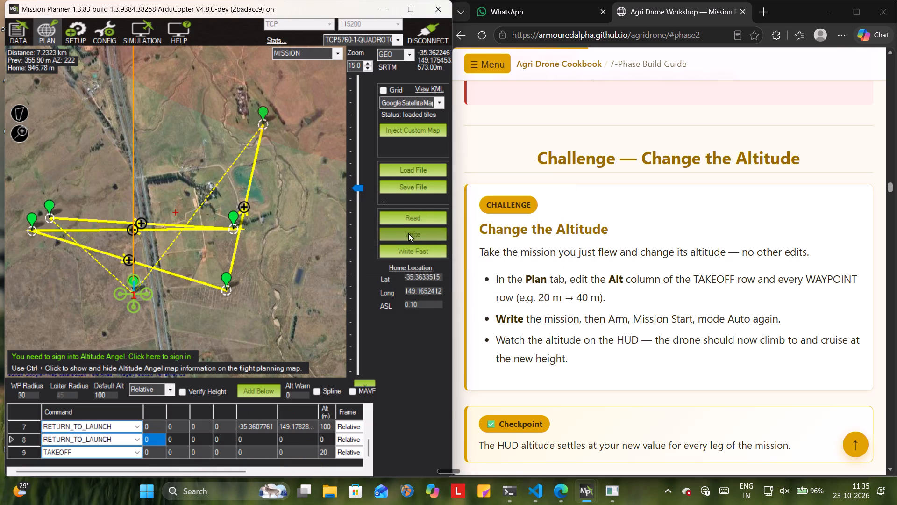
Write the mission to the drone and read it back, replacing the existing points without resetting Home.
{"action": "left_click", "coordinate": [411, 231]}
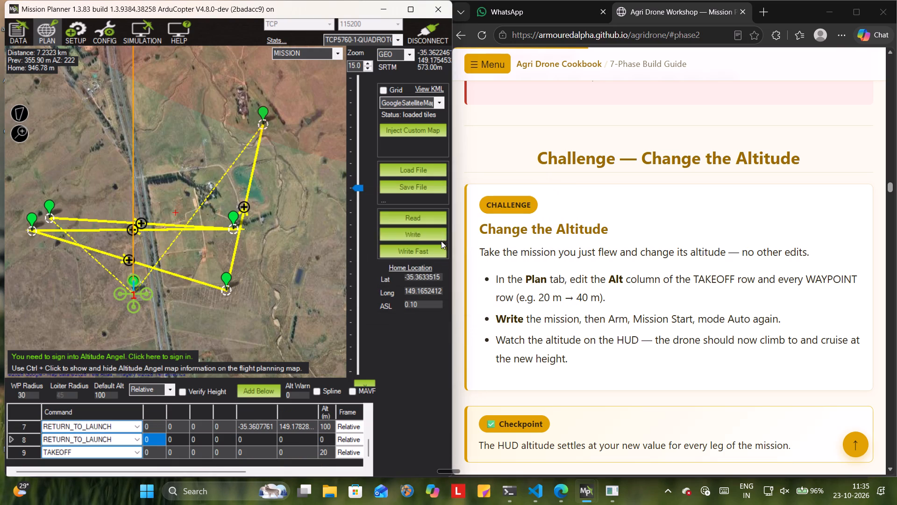
{"action": "left_click", "coordinate": [419, 224]}
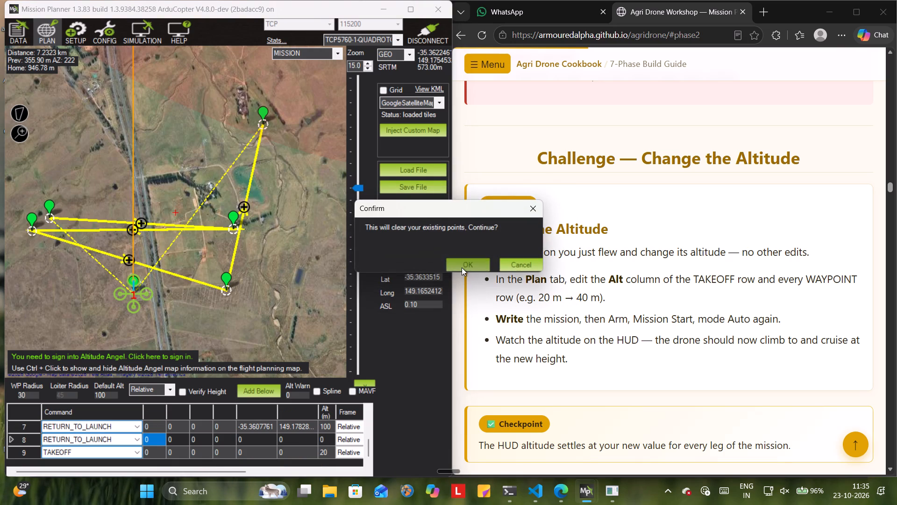
{"action": "left_click", "coordinate": [462, 267]}
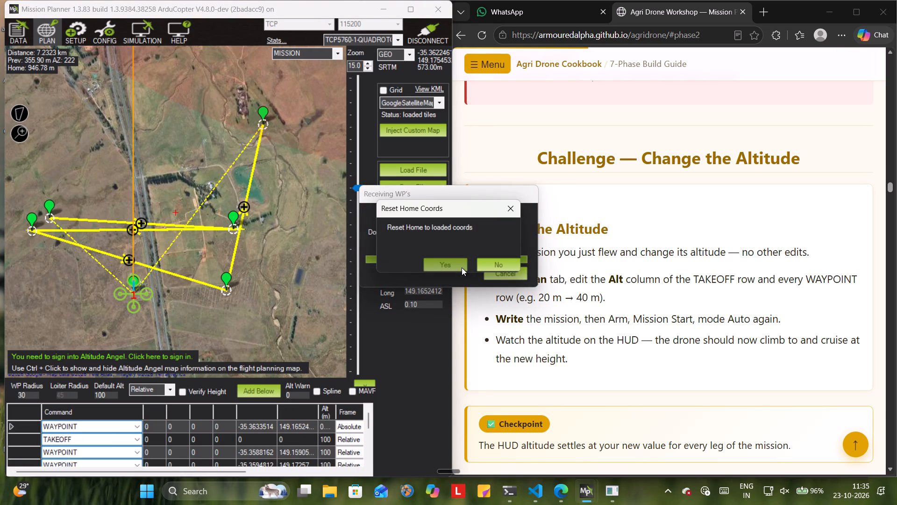
{"action": "left_click", "coordinate": [499, 262]}
Check the guide's Phase 2b section and open the flight actions in the flight data view.
{"action": "scroll", "coordinate": [528, 290], "scroll_direction": "up", "scroll_amount": 2}
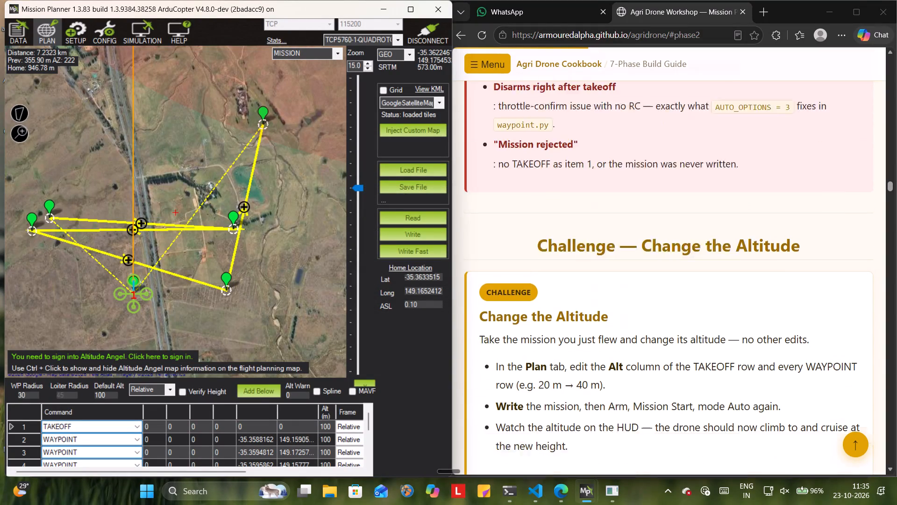
{"action": "scroll", "coordinate": [528, 290], "scroll_direction": "up", "scroll_amount": 6}
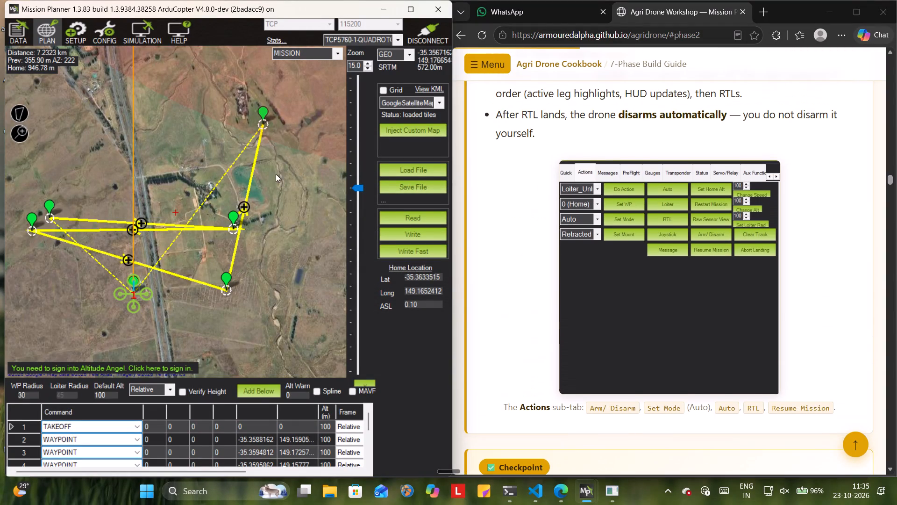
{"action": "left_click", "coordinate": [28, 37]}
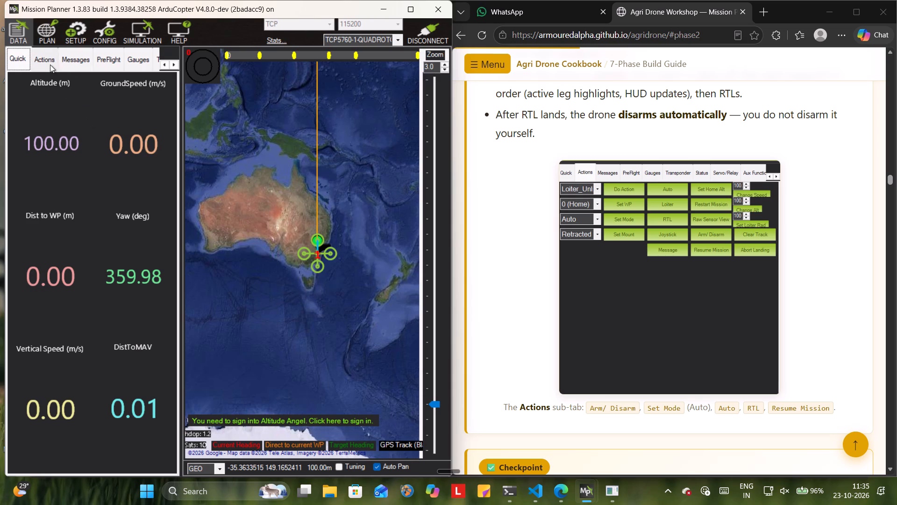
{"action": "left_click", "coordinate": [49, 65]}
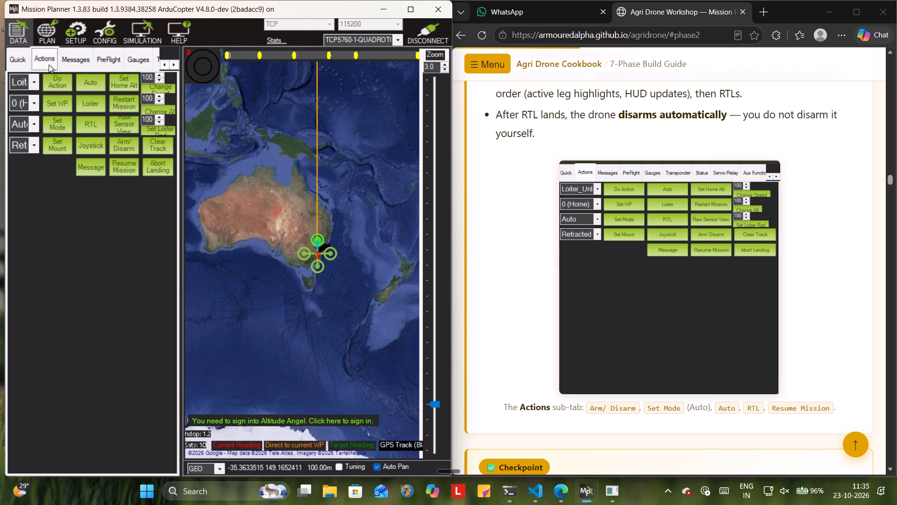
Review the guide's mission planning examples, mission shape and checkpoint, continuing to the Phase 2b walkthrough.
{"action": "scroll", "coordinate": [584, 238], "scroll_direction": "up", "scroll_amount": 10}
{"action": "scroll", "coordinate": [584, 238], "scroll_direction": "down", "scroll_amount": 1}
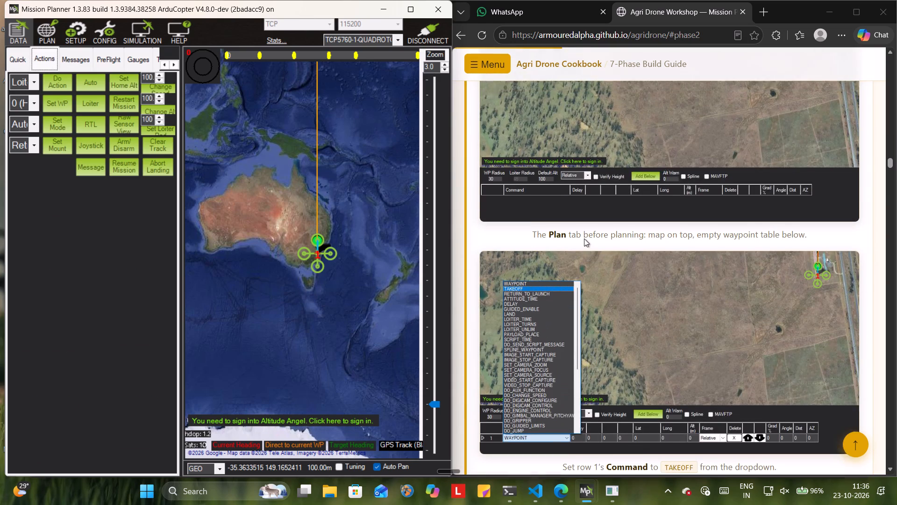
{"action": "scroll", "coordinate": [584, 238], "scroll_direction": "down", "scroll_amount": 5}
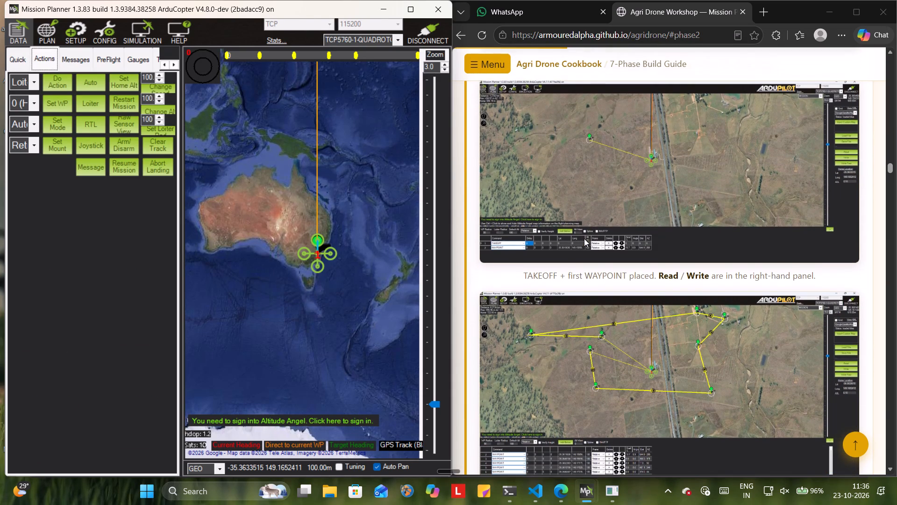
{"action": "scroll", "coordinate": [584, 238], "scroll_direction": "down", "scroll_amount": 7}
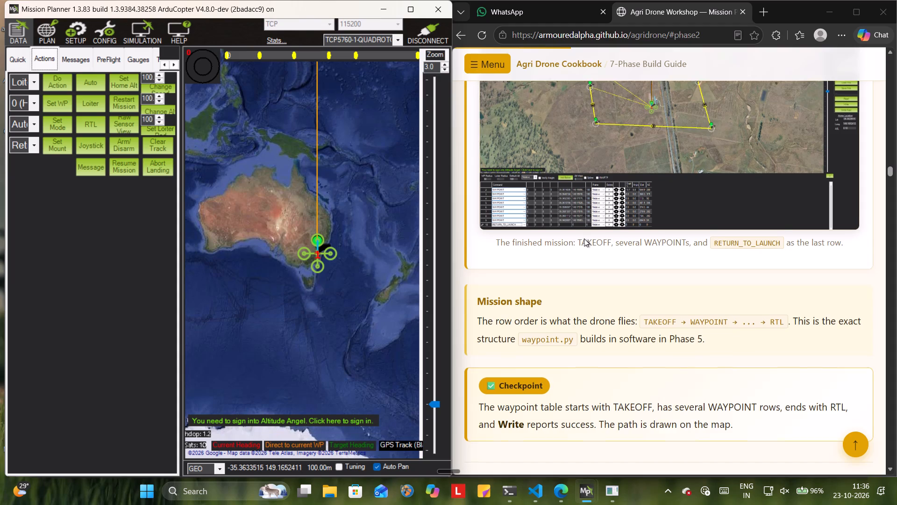
{"action": "scroll", "coordinate": [584, 238], "scroll_direction": "down", "scroll_amount": 5}
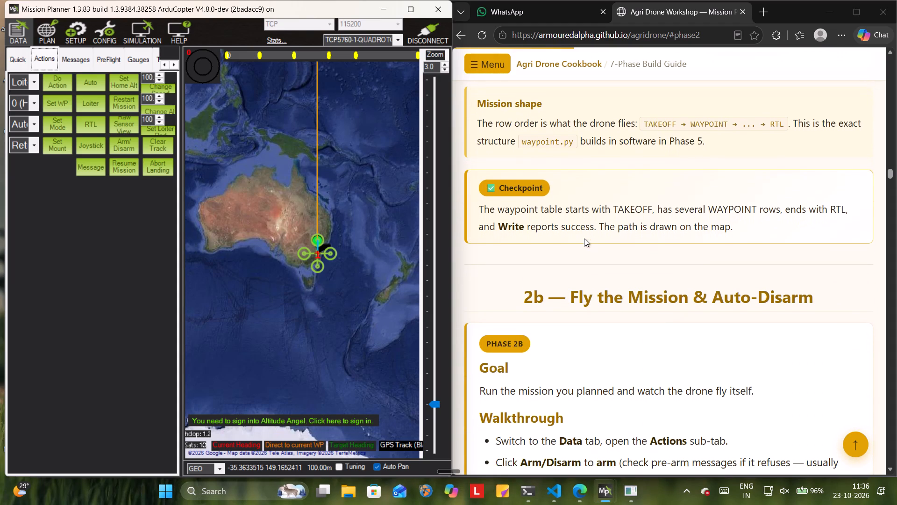
{"action": "scroll", "coordinate": [584, 238], "scroll_direction": "down", "scroll_amount": 3}
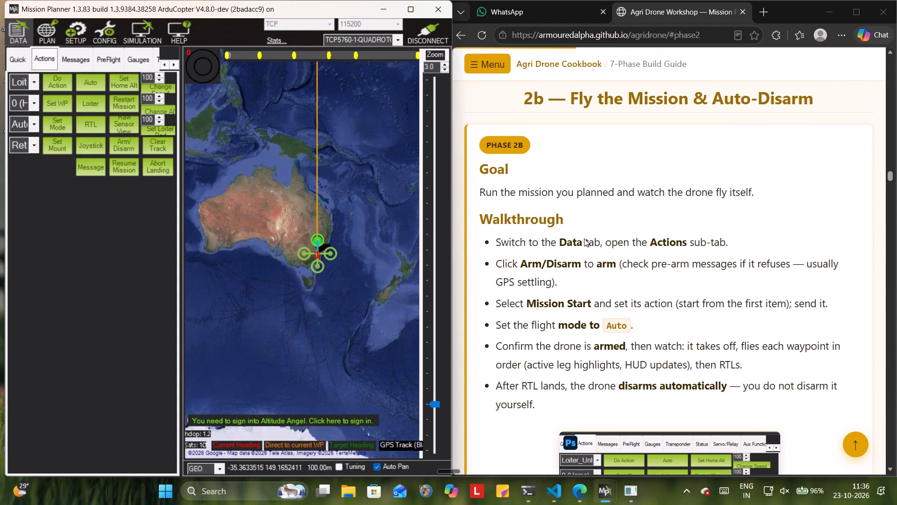
{"action": "scroll", "coordinate": [584, 238], "scroll_direction": "down", "scroll_amount": 2}
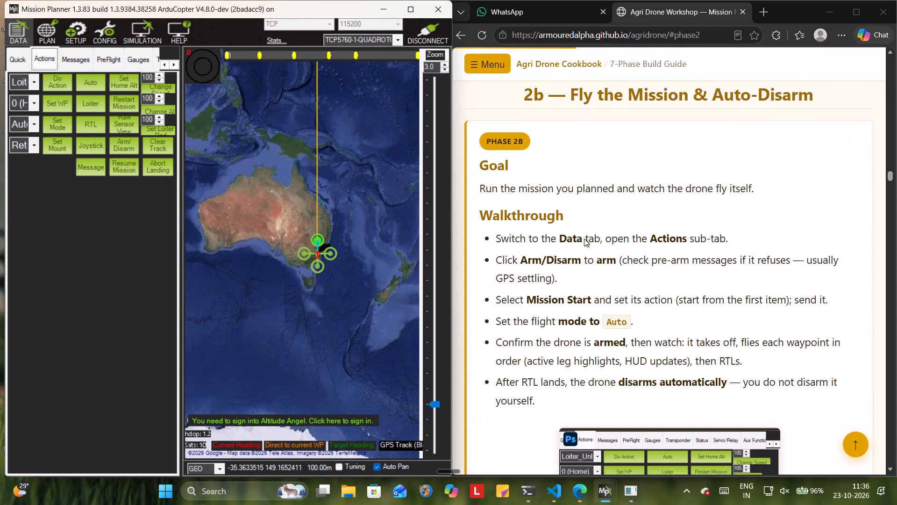
Read the guide's Phase 2b walkthrough, flight actions illustration, checkpoint and common errors for flying the mission.
{"action": "scroll", "coordinate": [584, 238], "scroll_direction": "down", "scroll_amount": 1}
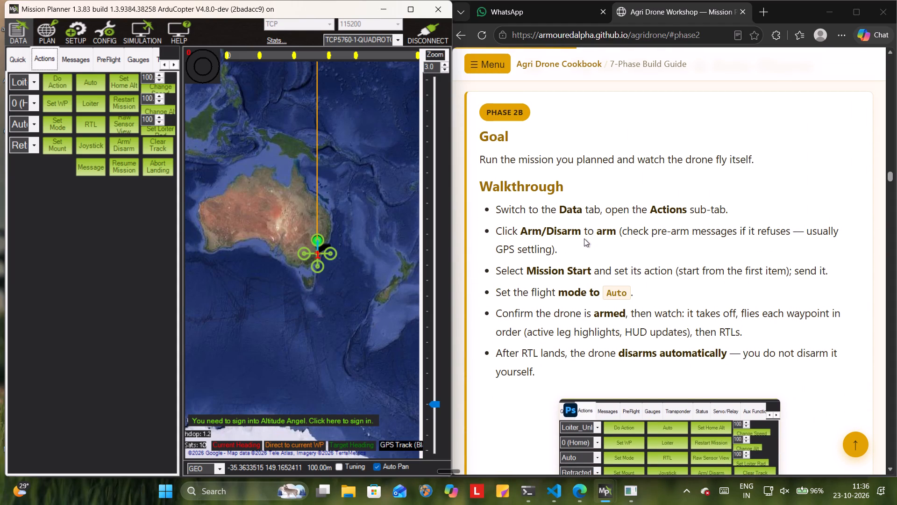
{"action": "scroll", "coordinate": [584, 238], "scroll_direction": "down", "scroll_amount": 1}
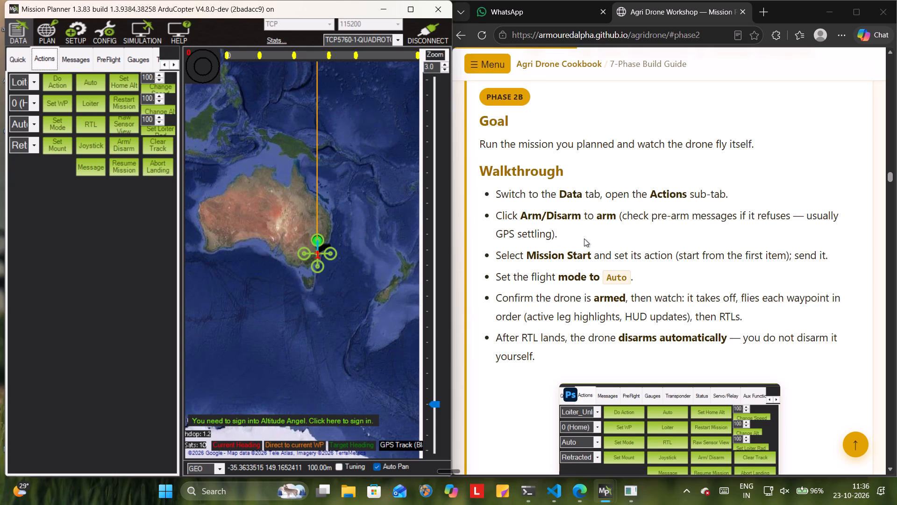
{"action": "scroll", "coordinate": [584, 238], "scroll_direction": "down", "scroll_amount": 3}
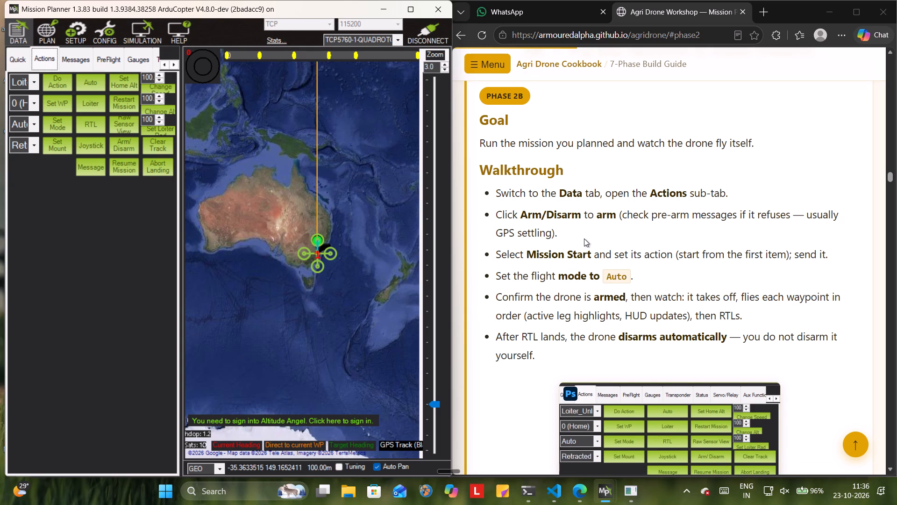
{"action": "scroll", "coordinate": [584, 238], "scroll_direction": "down", "scroll_amount": 2}
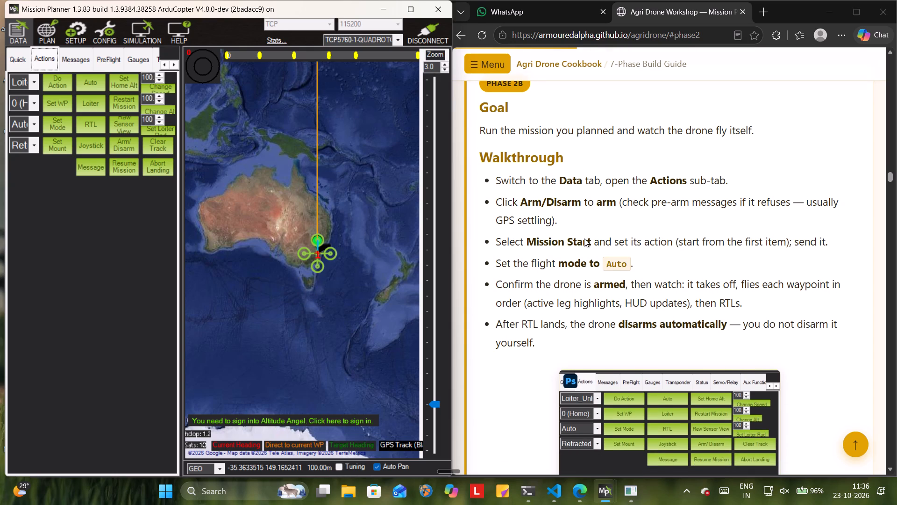
{"action": "scroll", "coordinate": [584, 238], "scroll_direction": "down", "scroll_amount": 1}
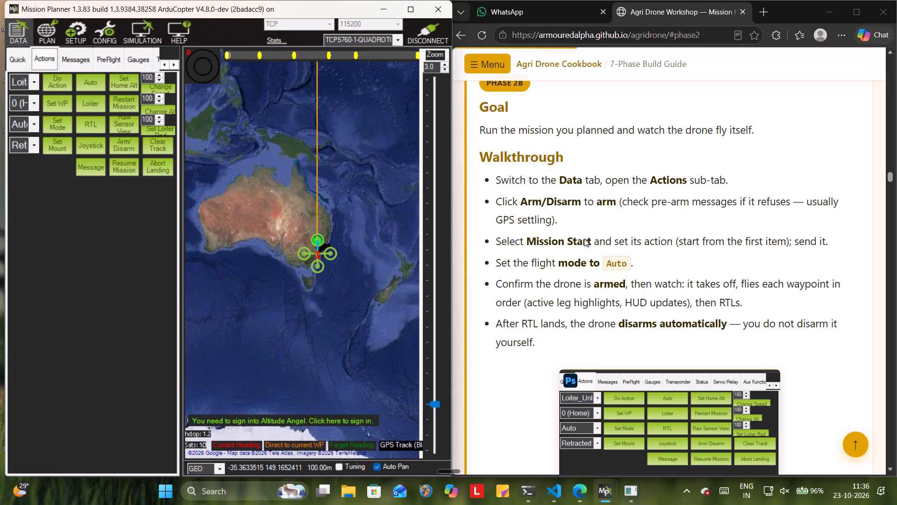
{"action": "scroll", "coordinate": [584, 238], "scroll_direction": "down", "scroll_amount": 2}
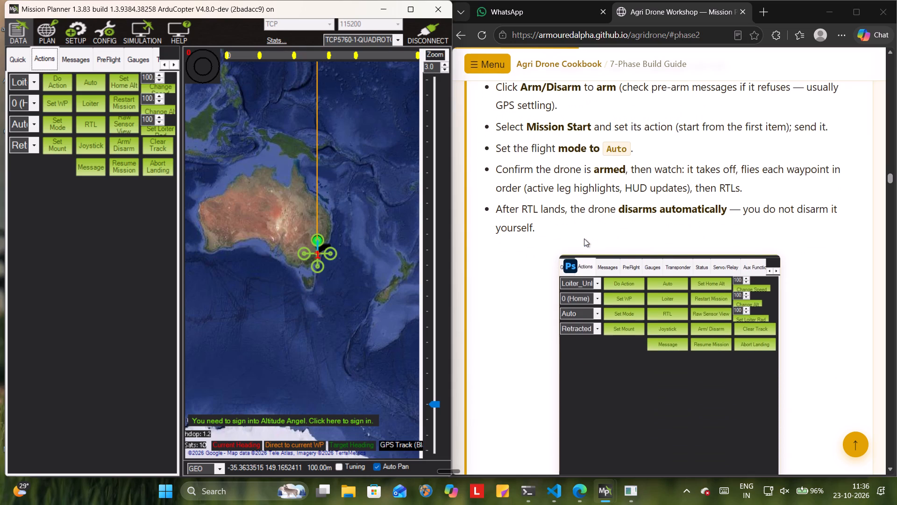
{"action": "scroll", "coordinate": [584, 238], "scroll_direction": "down", "scroll_amount": 4}
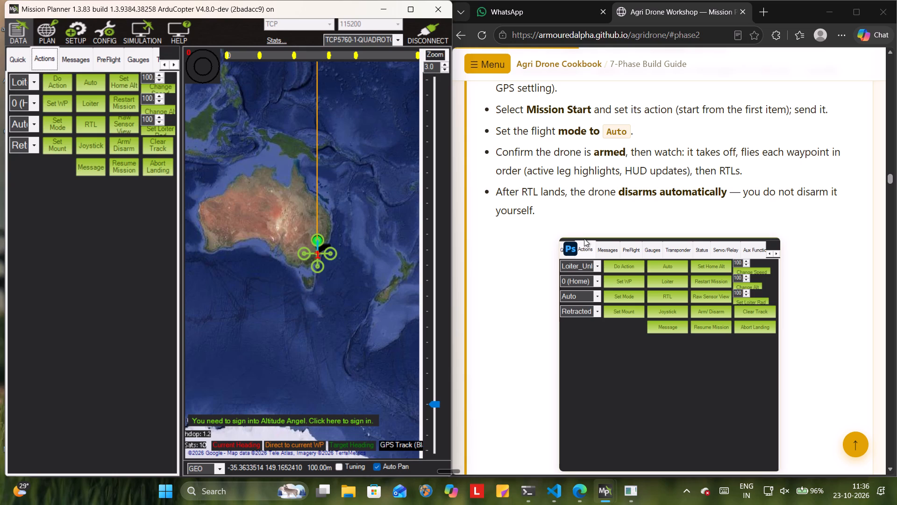
{"action": "scroll", "coordinate": [584, 238], "scroll_direction": "down", "scroll_amount": 5}
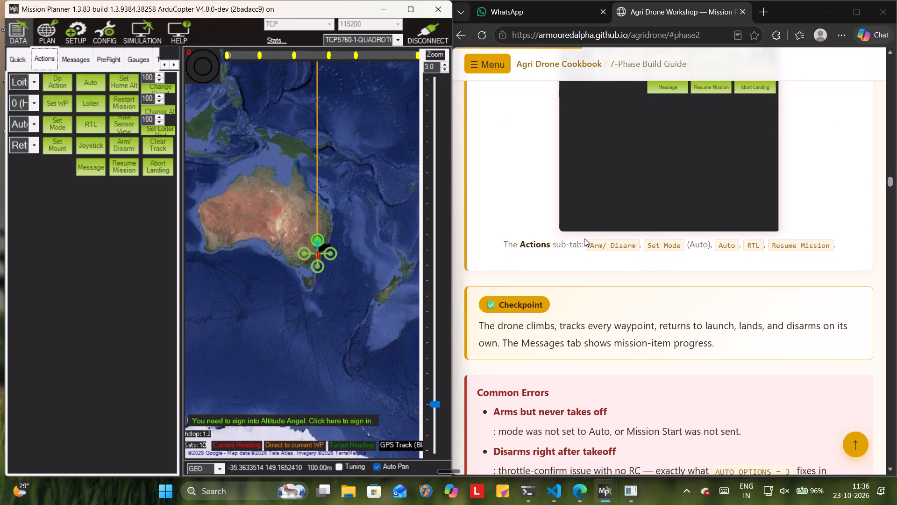
{"action": "scroll", "coordinate": [584, 238], "scroll_direction": "down", "scroll_amount": 1}
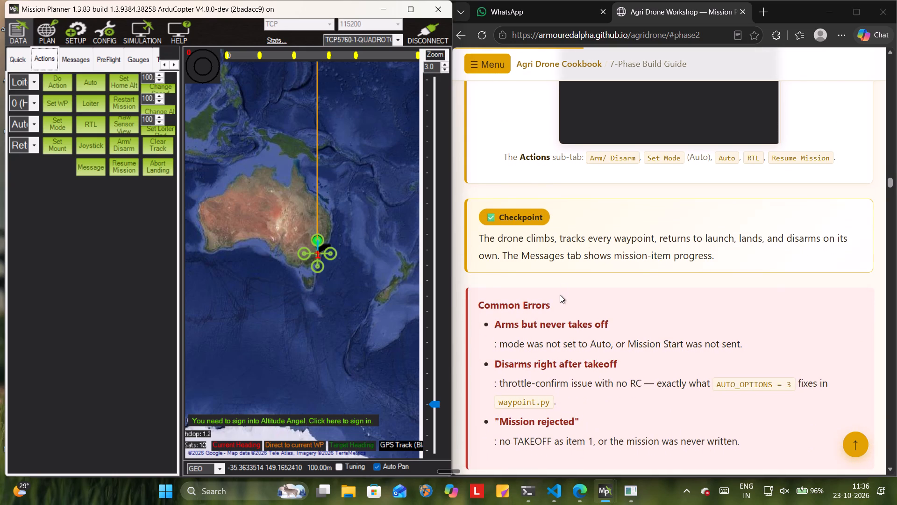
{"action": "scroll", "coordinate": [560, 295], "scroll_direction": "down", "scroll_amount": 3}
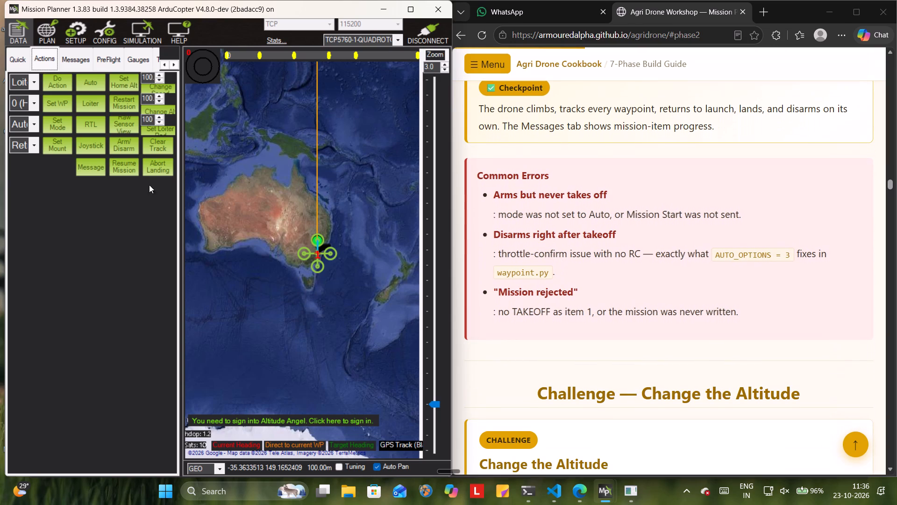
Resume the mission at waypoint 1, accepting the reprogramming, arming and takeoff of the copter.
{"action": "left_click", "coordinate": [118, 164]}
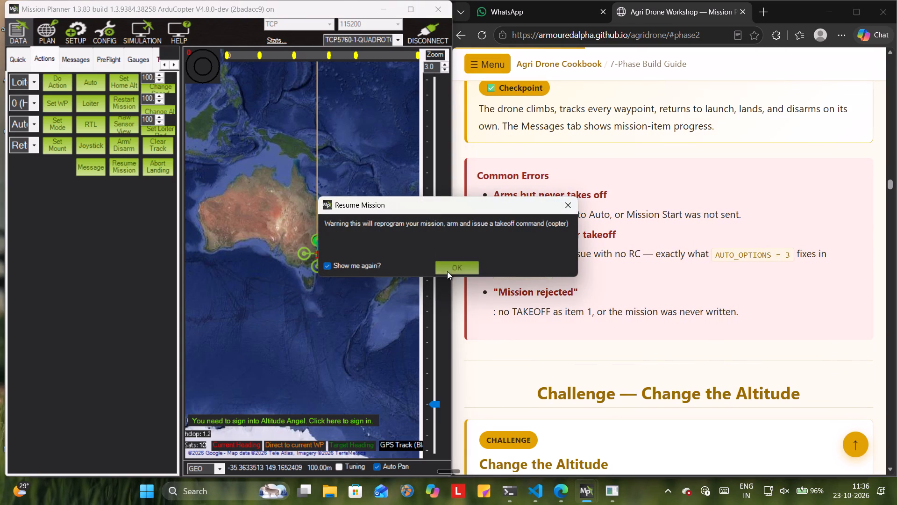
{"action": "left_click", "coordinate": [449, 267]}
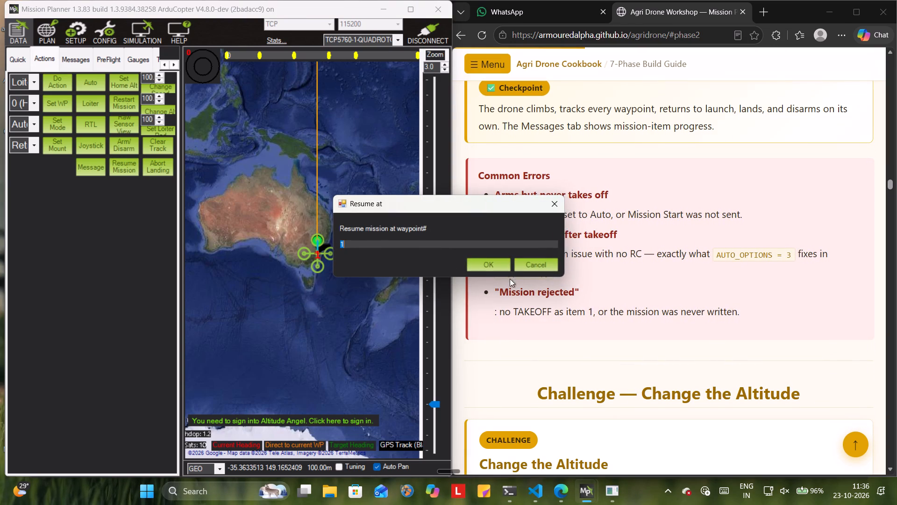
{"action": "left_click", "coordinate": [479, 259]}
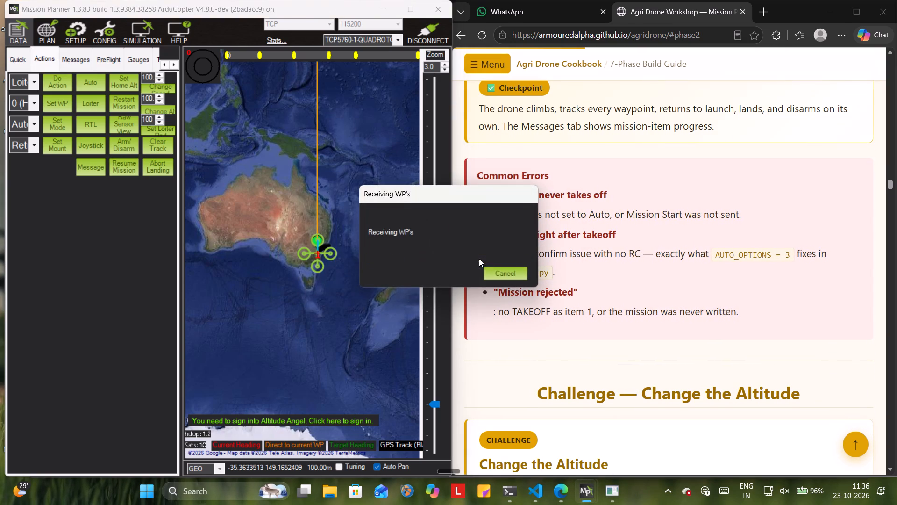
{"action": "left_click", "coordinate": [458, 269]}
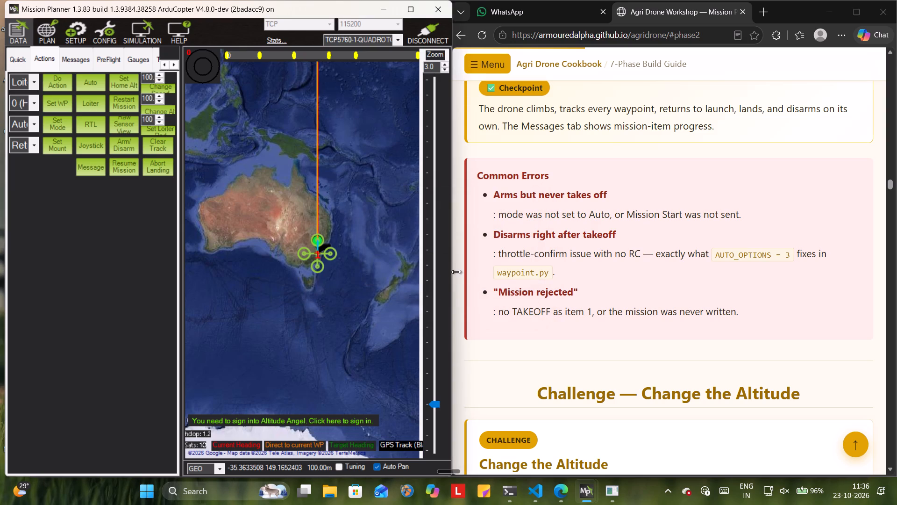
Locate the drone on the flight map and examine its position along the mission route.
{"action": "scroll", "coordinate": [588, 300], "scroll_direction": "down", "scroll_amount": 1}
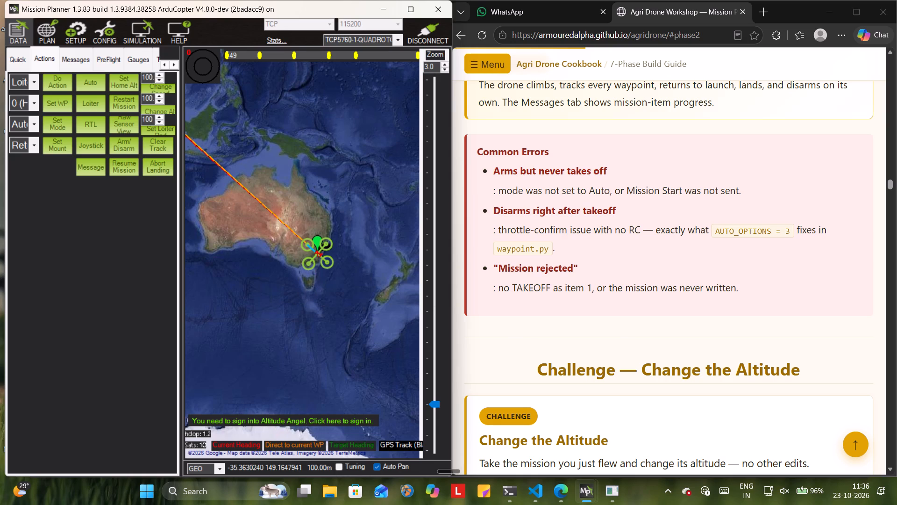
{"action": "left_click_drag", "start_coordinate": [420, 299], "coordinate": [316, 248]}
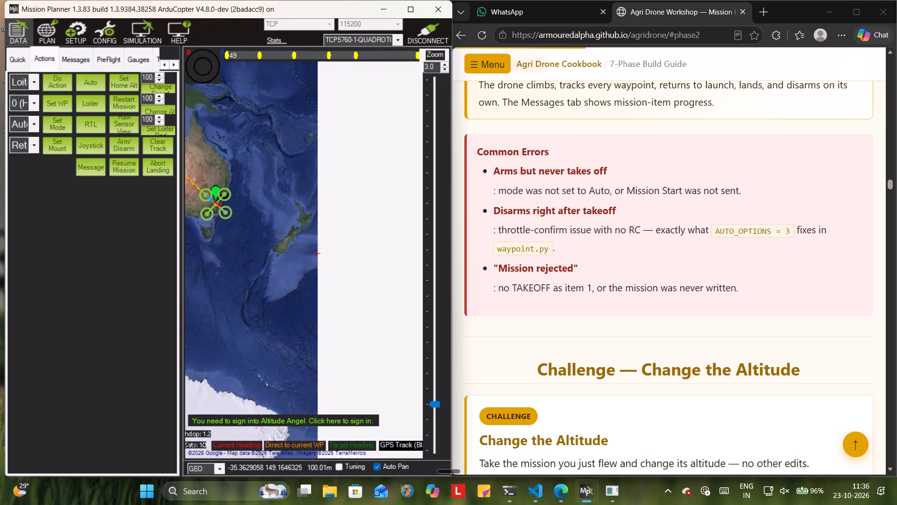
{"action": "left_click_drag", "start_coordinate": [289, 262], "coordinate": [399, 289]}
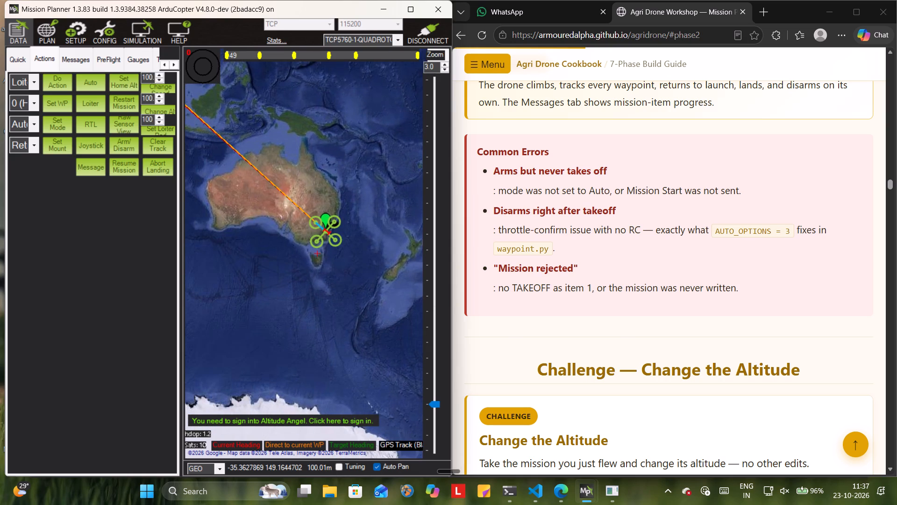
{"action": "scroll", "coordinate": [305, 230], "scroll_direction": "up", "scroll_amount": 3, "text": "ctrl"}
{"action": "scroll", "coordinate": [364, 236], "scroll_direction": "left", "scroll_amount": 1}
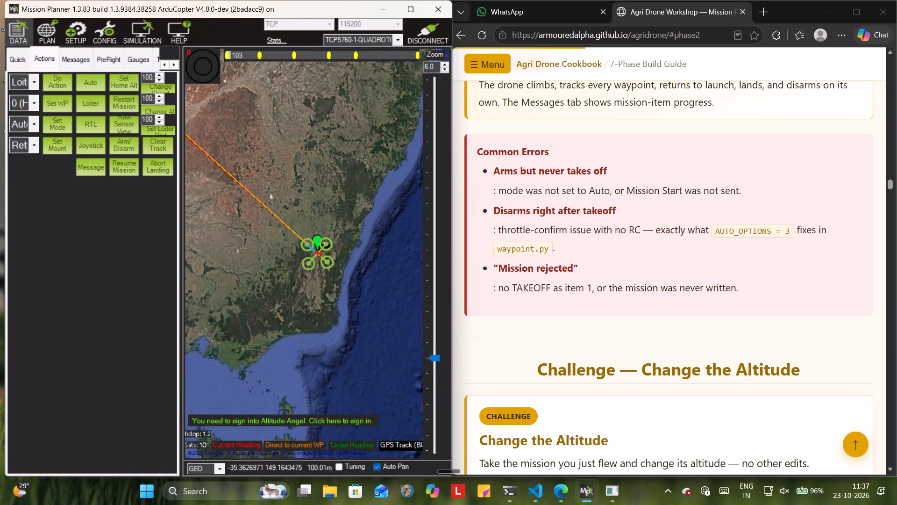
{"action": "scroll", "coordinate": [364, 236], "scroll_direction": "left", "scroll_amount": 1}
{"action": "scroll", "coordinate": [320, 244], "scroll_direction": "up", "scroll_amount": 4, "text": "ctrl"}
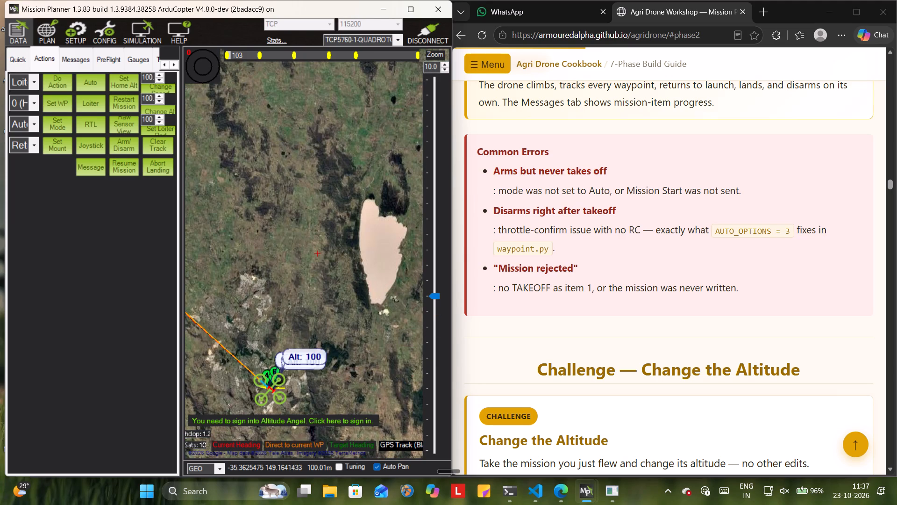
{"action": "left_click_drag", "start_coordinate": [342, 329], "coordinate": [363, 173]}
{"action": "scroll", "coordinate": [305, 216], "scroll_direction": "up", "scroll_amount": 3, "text": "ctrl"}
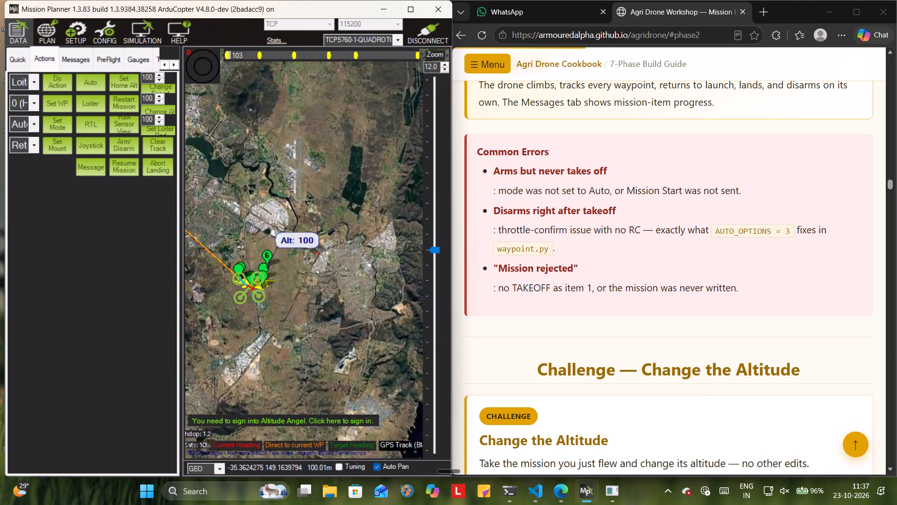
{"action": "left_click_drag", "start_coordinate": [299, 292], "coordinate": [363, 150]}
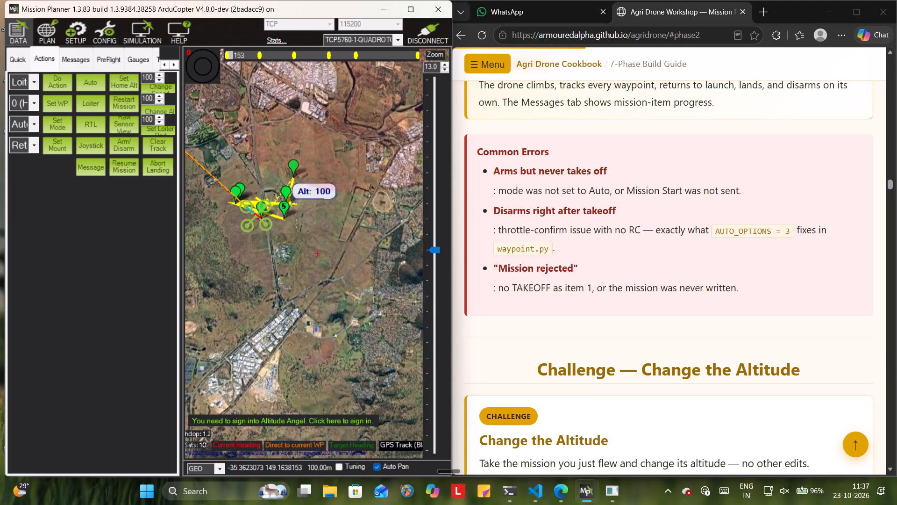
{"action": "scroll", "coordinate": [281, 218], "scroll_direction": "up", "scroll_amount": 3, "text": "ctrl"}
{"action": "left_click_drag", "start_coordinate": [333, 281], "coordinate": [154, 111]}
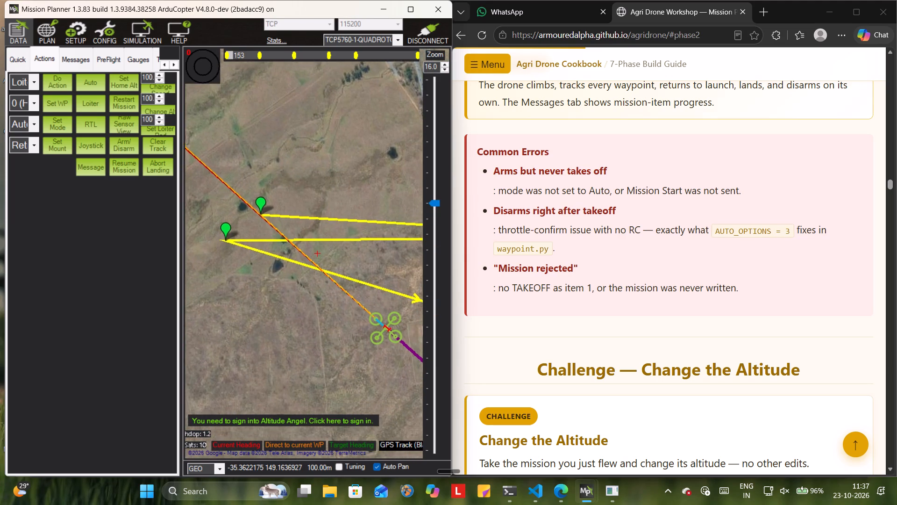
{"action": "left_click_drag", "start_coordinate": [154, 111], "coordinate": [151, 107]}
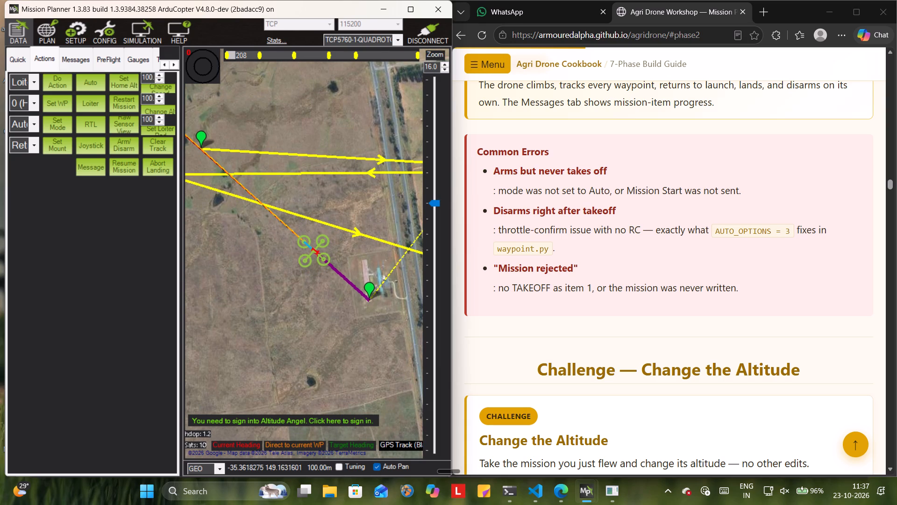
Maximise the Mission Planner window and examine the drone's heading line and its progress toward waypoint 2.
{"action": "left_click", "coordinate": [414, 13]}
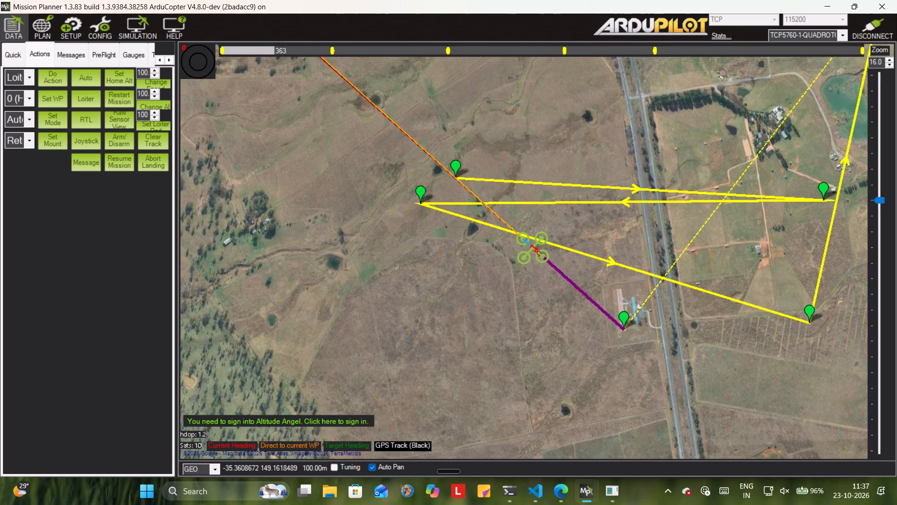
{"action": "scroll", "coordinate": [434, 206], "scroll_direction": "down", "scroll_amount": 5, "text": "ctrl"}
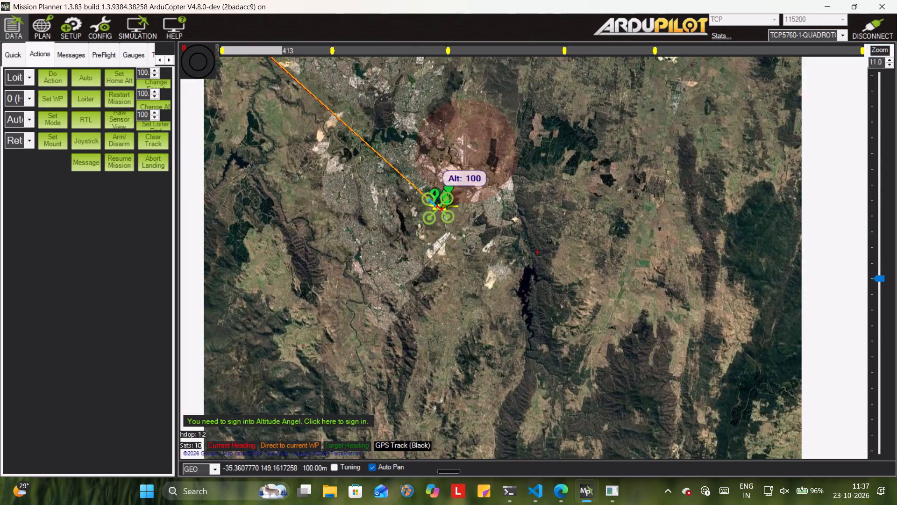
{"action": "scroll", "coordinate": [434, 206], "scroll_direction": "down", "scroll_amount": 2, "text": "ctrl"}
{"action": "left_click_drag", "start_coordinate": [380, 206], "coordinate": [545, 353]}
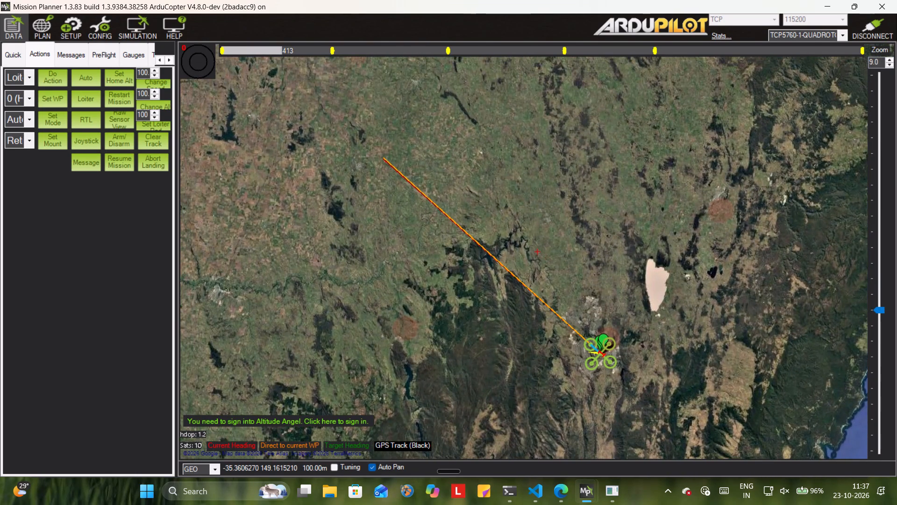
{"action": "left_click", "coordinate": [383, 159]}
{"action": "left_click_drag", "start_coordinate": [383, 159], "coordinate": [339, 82]}
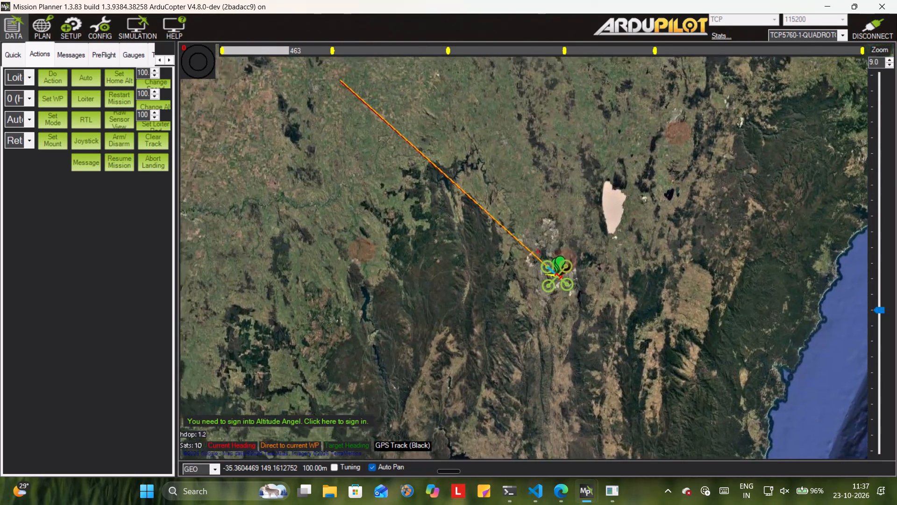
{"action": "left_click_drag", "start_coordinate": [339, 82], "coordinate": [388, 152]}
{"action": "scroll", "coordinate": [450, 251], "scroll_direction": "up", "scroll_amount": 2, "text": "ctrl"}
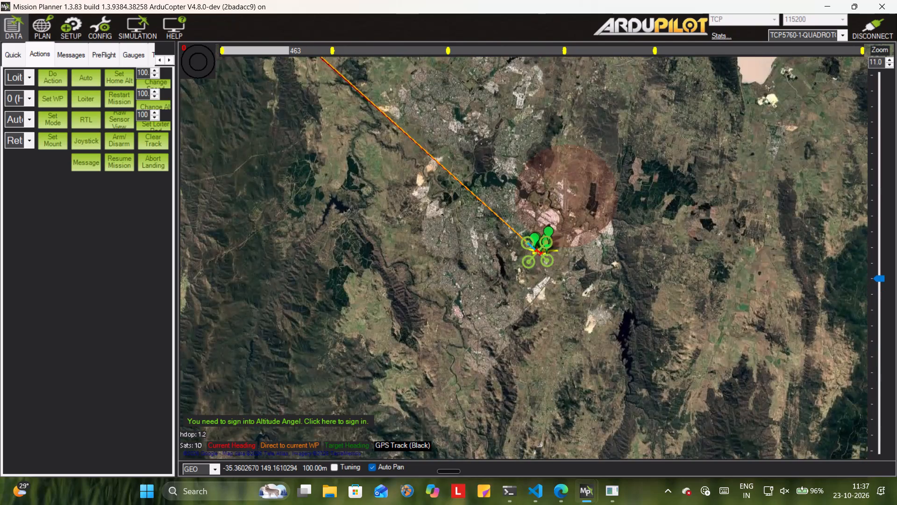
{"action": "scroll", "coordinate": [484, 274], "scroll_direction": "up", "scroll_amount": 2, "text": "ctrl"}
{"action": "scroll", "coordinate": [553, 266], "scroll_direction": "up", "scroll_amount": 1, "text": "ctrl"}
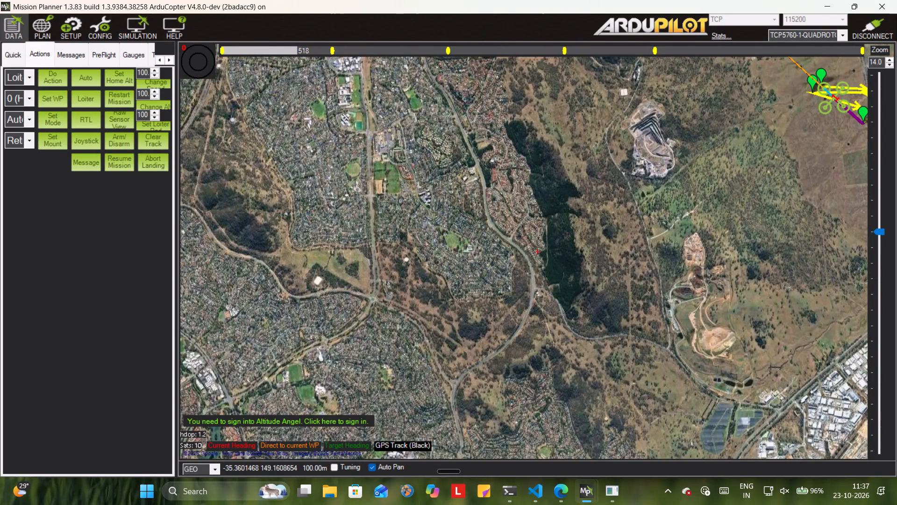
{"action": "left_click_drag", "start_coordinate": [665, 188], "coordinate": [343, 291]}
{"action": "scroll", "coordinate": [536, 232], "scroll_direction": "left", "scroll_amount": 1}
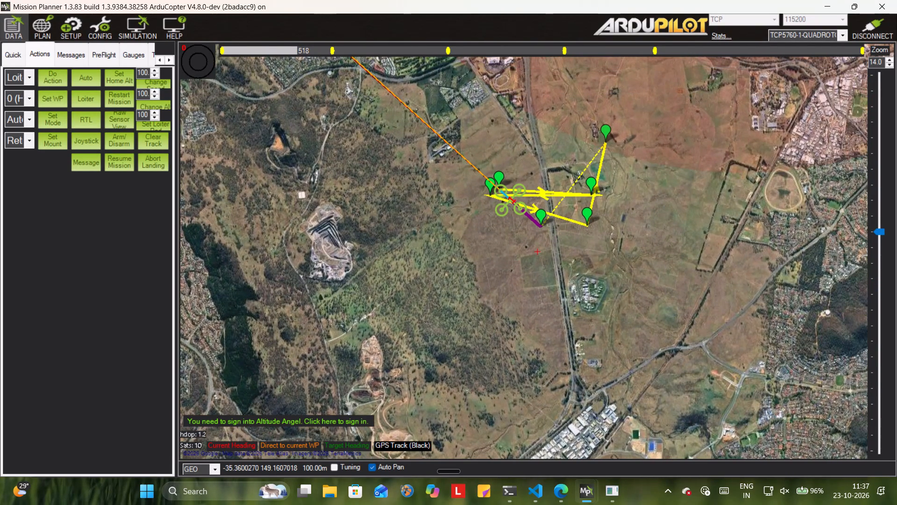
{"action": "scroll", "coordinate": [536, 232], "scroll_direction": "up", "scroll_amount": 6, "text": "ctrl"}
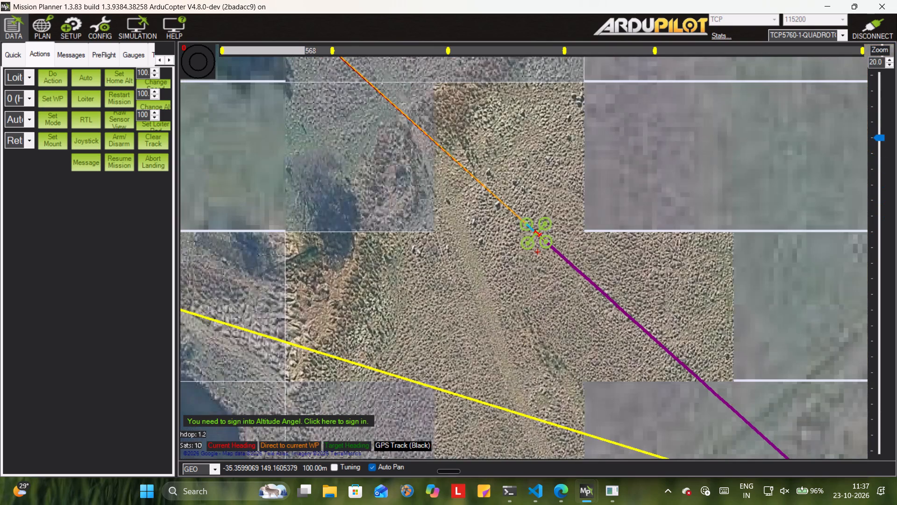
{"action": "scroll", "coordinate": [517, 247], "scroll_direction": "down", "scroll_amount": 2, "text": "ctrl"}
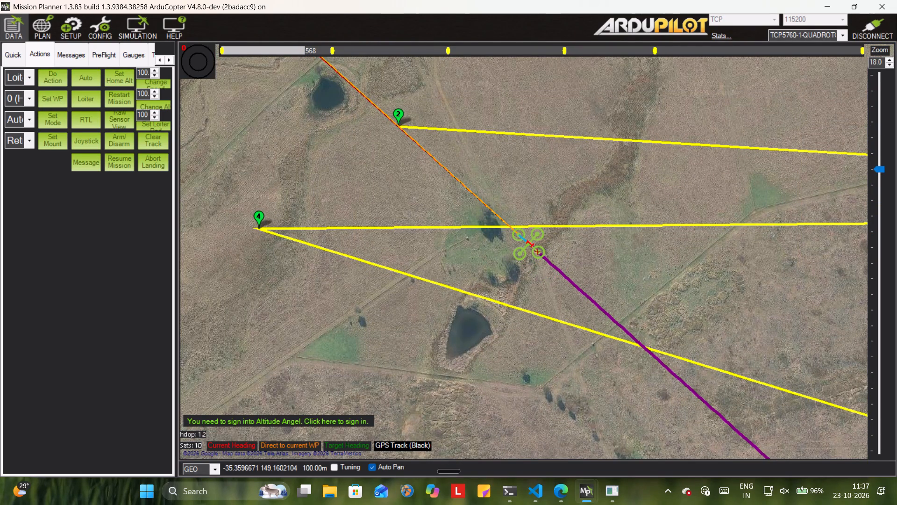
{"action": "left_click", "coordinate": [256, 225]}
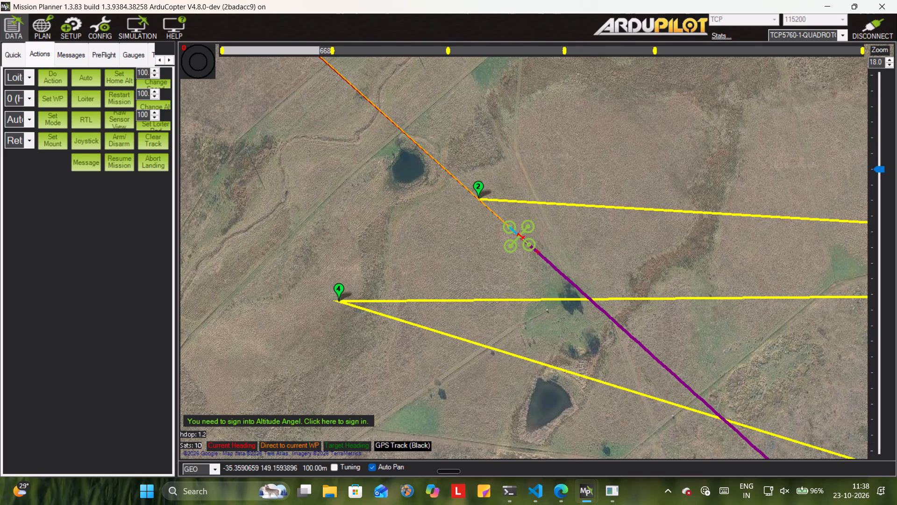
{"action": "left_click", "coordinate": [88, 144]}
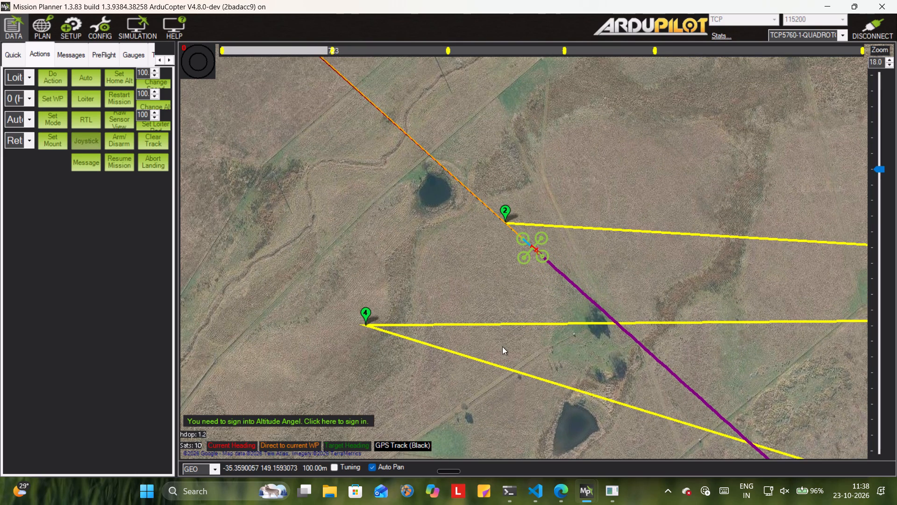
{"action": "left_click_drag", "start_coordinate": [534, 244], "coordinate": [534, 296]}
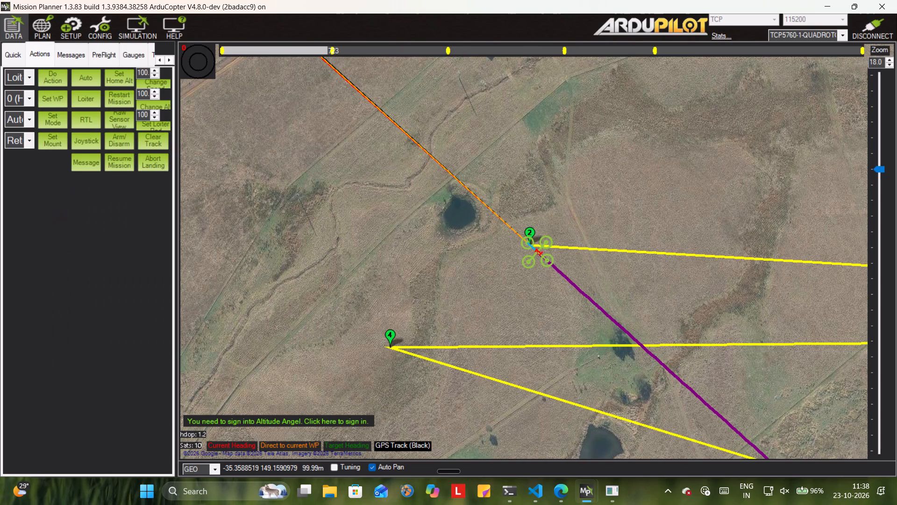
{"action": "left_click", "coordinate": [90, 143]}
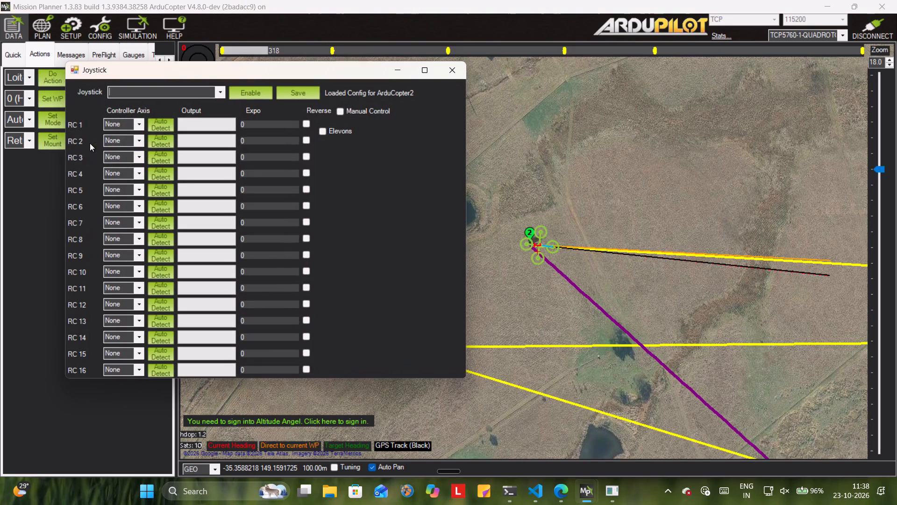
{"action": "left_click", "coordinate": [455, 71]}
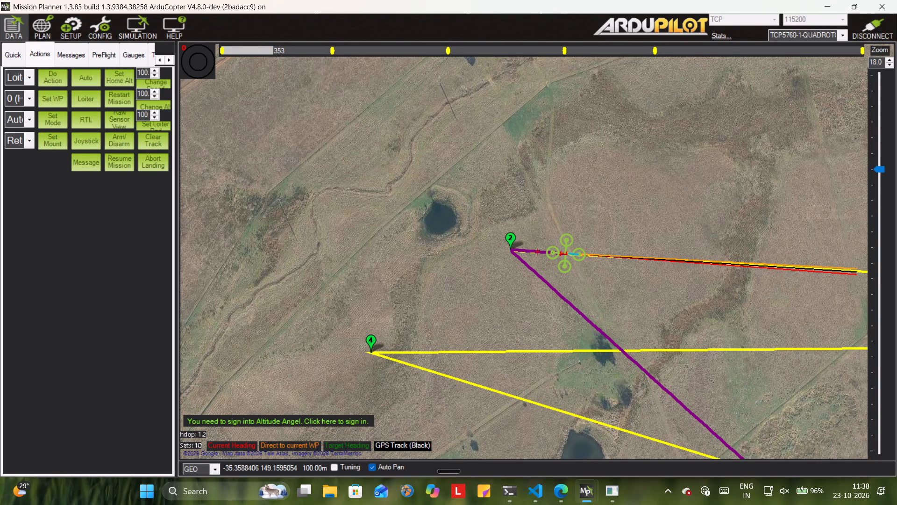
Follow the drone's flight on the map along the mission leg after waypoint 2.
{"action": "scroll", "coordinate": [529, 267], "scroll_direction": "down", "scroll_amount": 1, "text": "ctrl"}
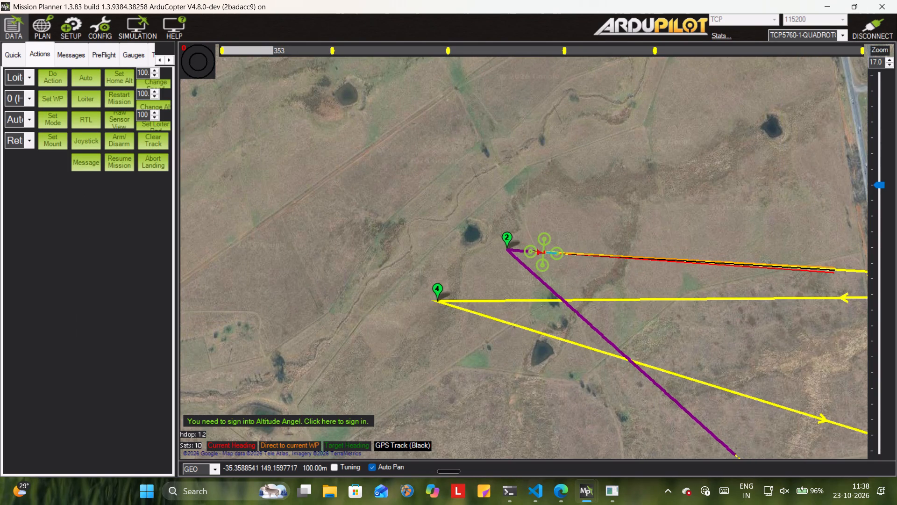
{"action": "left_click_drag", "start_coordinate": [543, 290], "coordinate": [283, 160]}
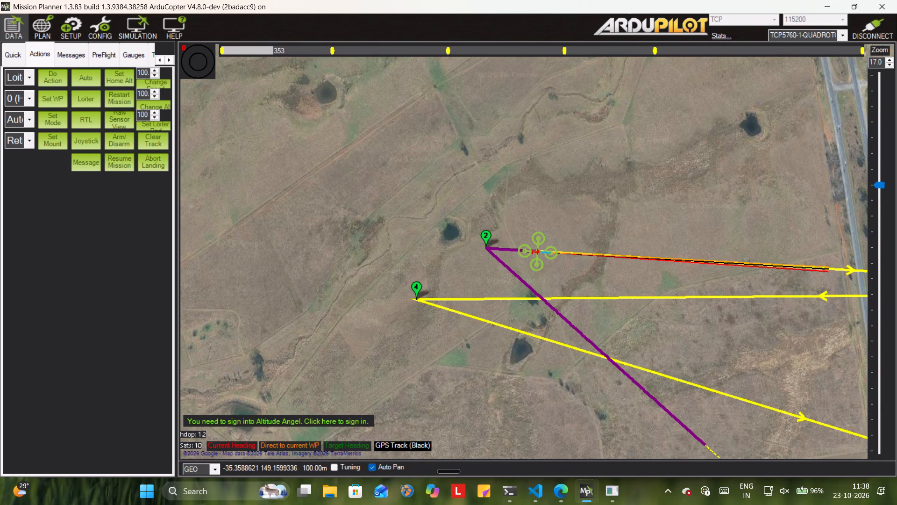
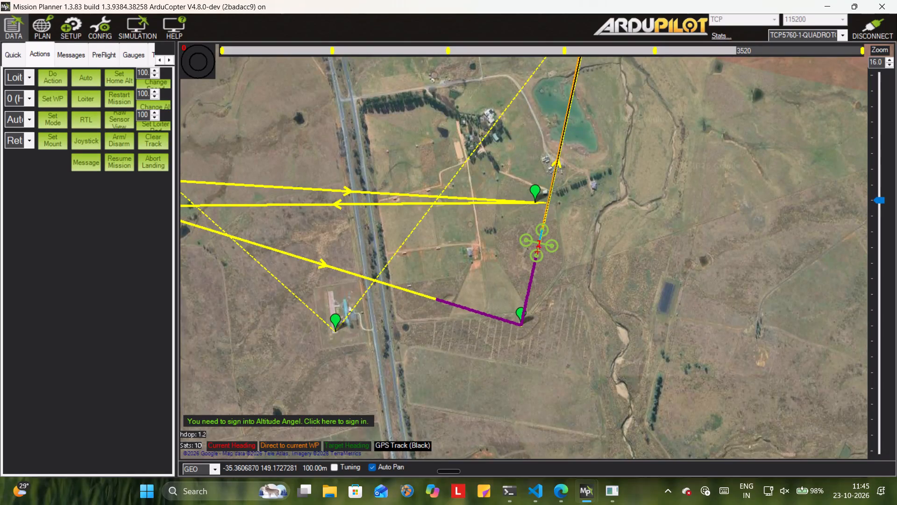
Switch from the flight map to the Simulation screen with the home location and simulator options.
{"action": "left_click", "coordinate": [155, 35]}
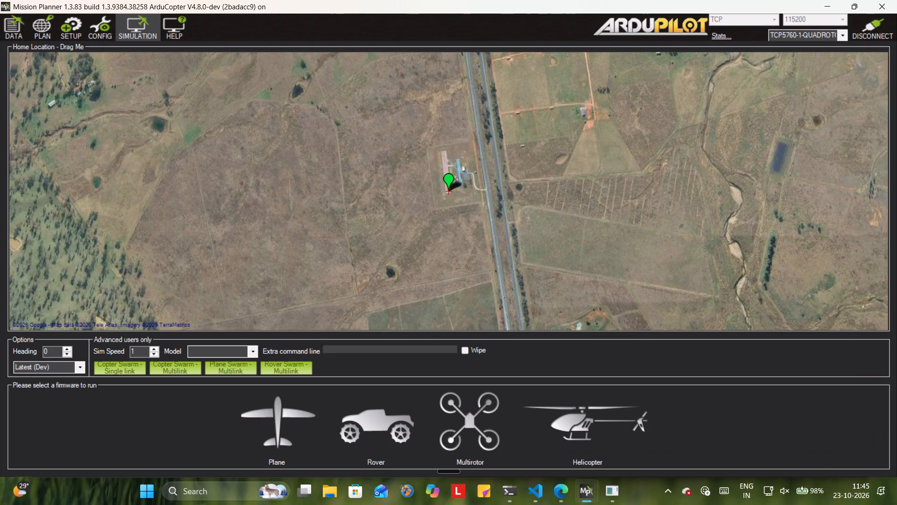
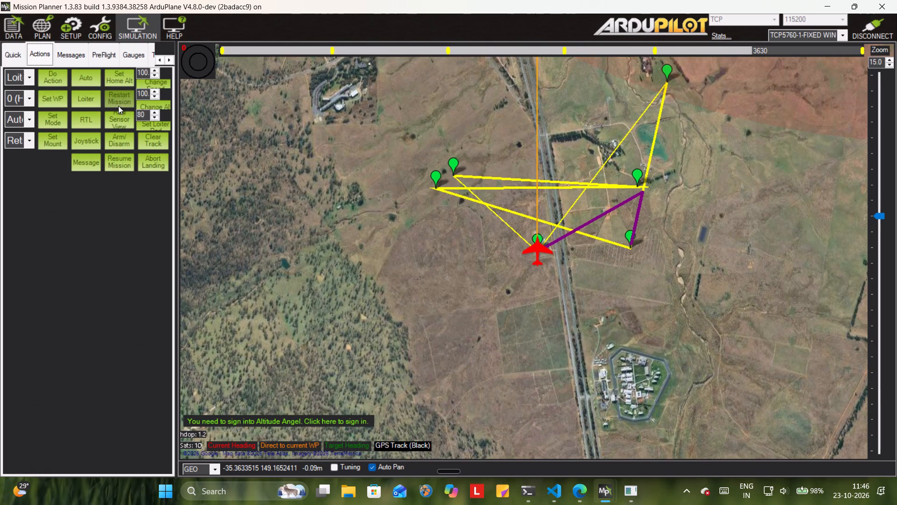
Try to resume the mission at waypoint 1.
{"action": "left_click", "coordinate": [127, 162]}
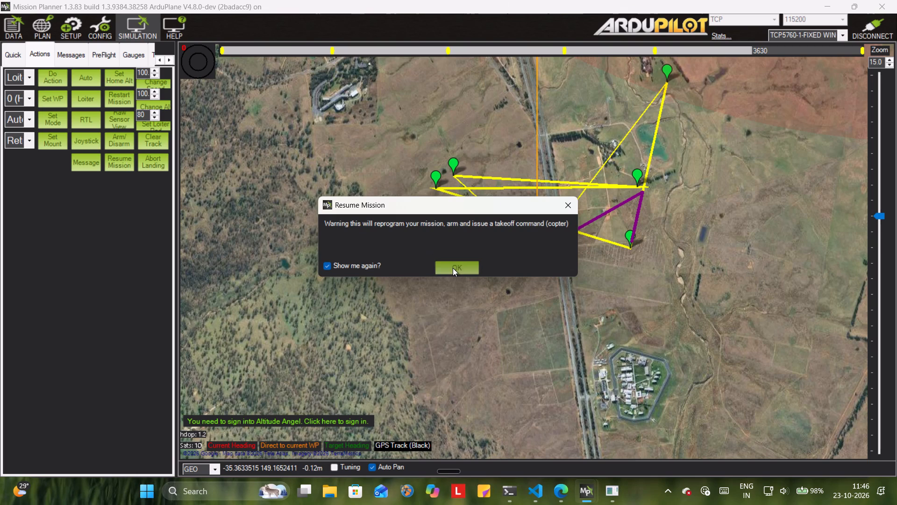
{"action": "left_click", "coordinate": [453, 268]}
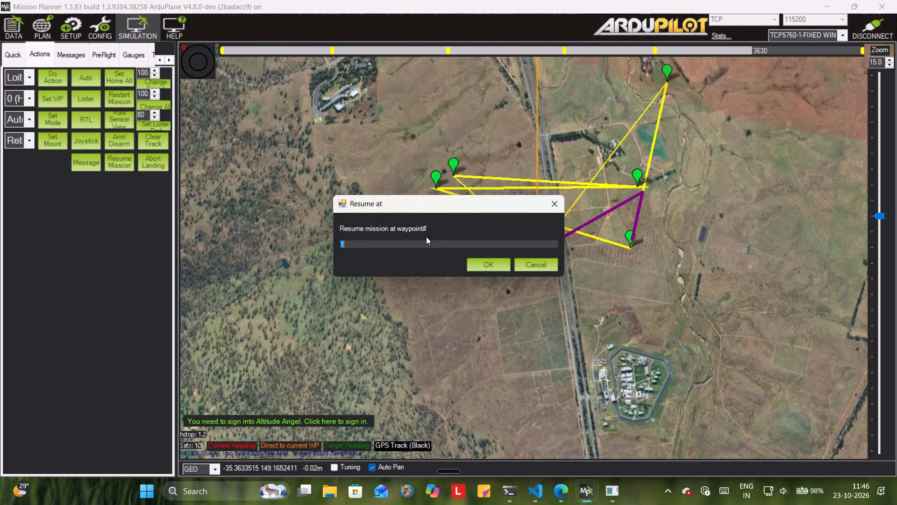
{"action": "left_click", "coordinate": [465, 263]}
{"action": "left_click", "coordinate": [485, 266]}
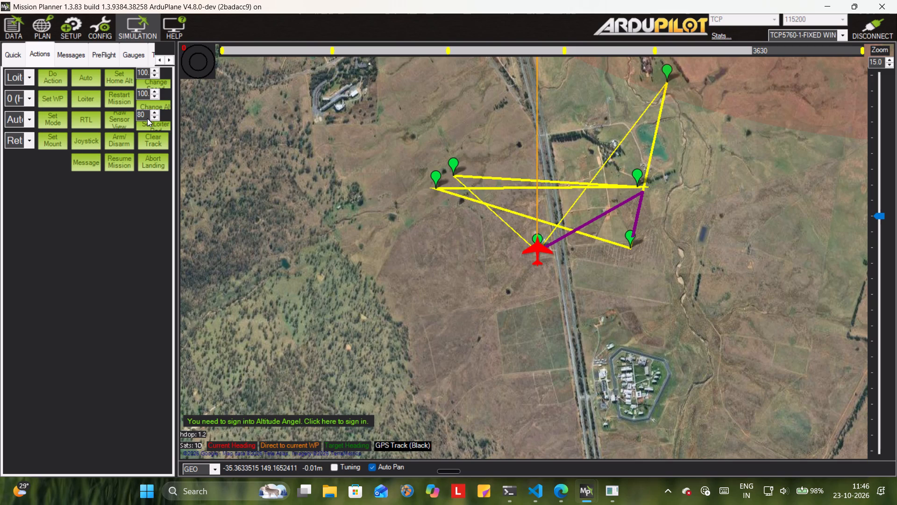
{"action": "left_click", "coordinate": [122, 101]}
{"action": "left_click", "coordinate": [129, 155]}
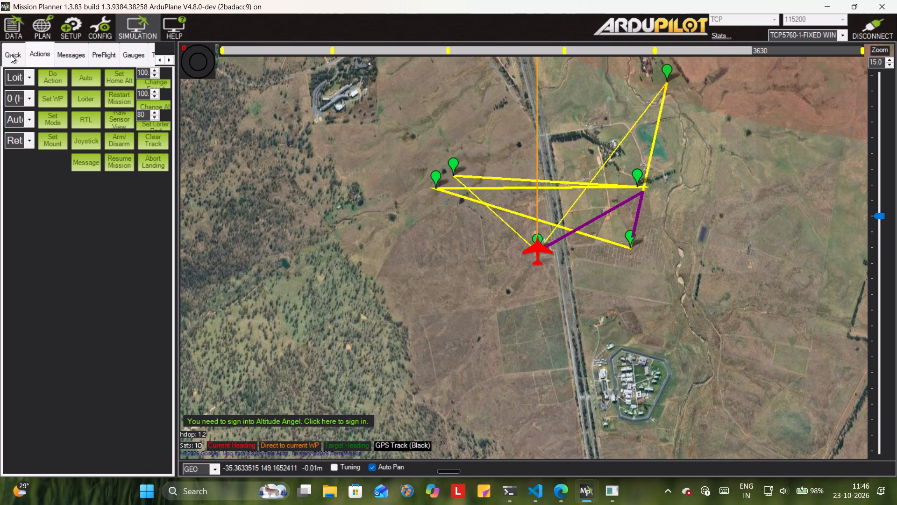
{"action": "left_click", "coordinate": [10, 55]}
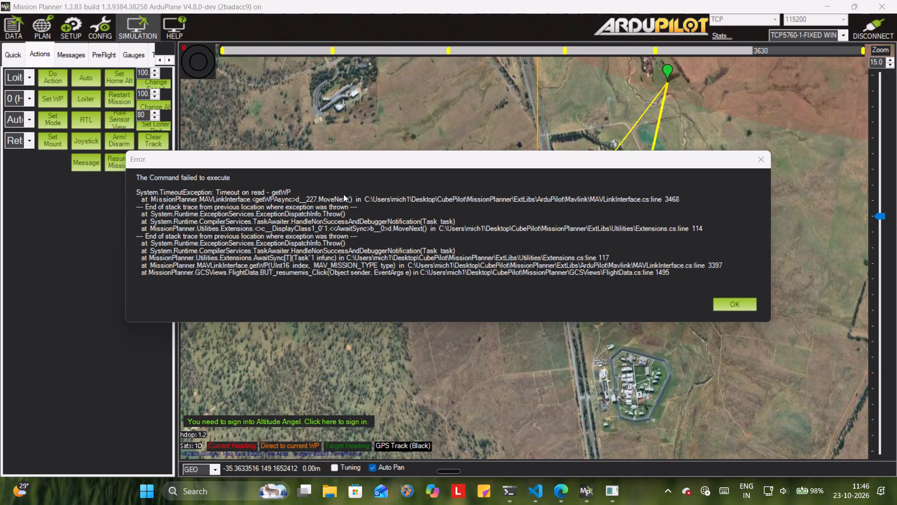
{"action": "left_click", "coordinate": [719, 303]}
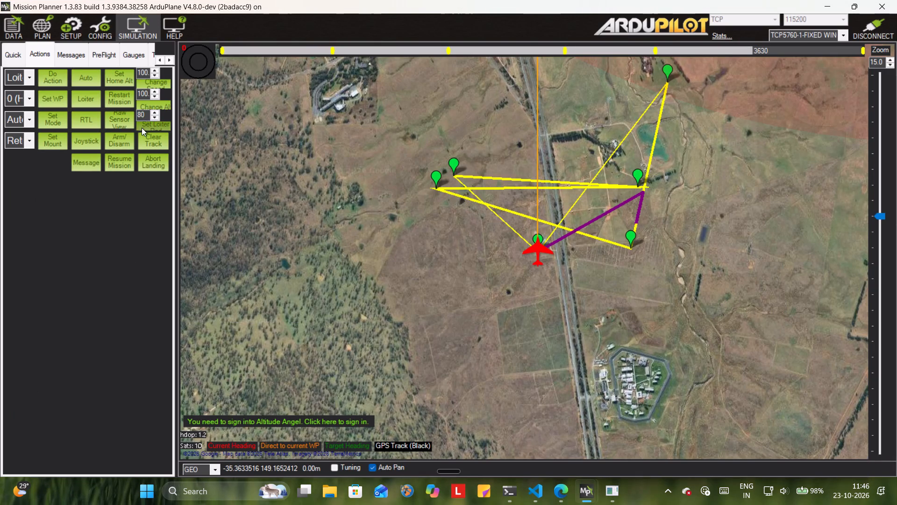
Restart the mission.
{"action": "left_click", "coordinate": [122, 105]}
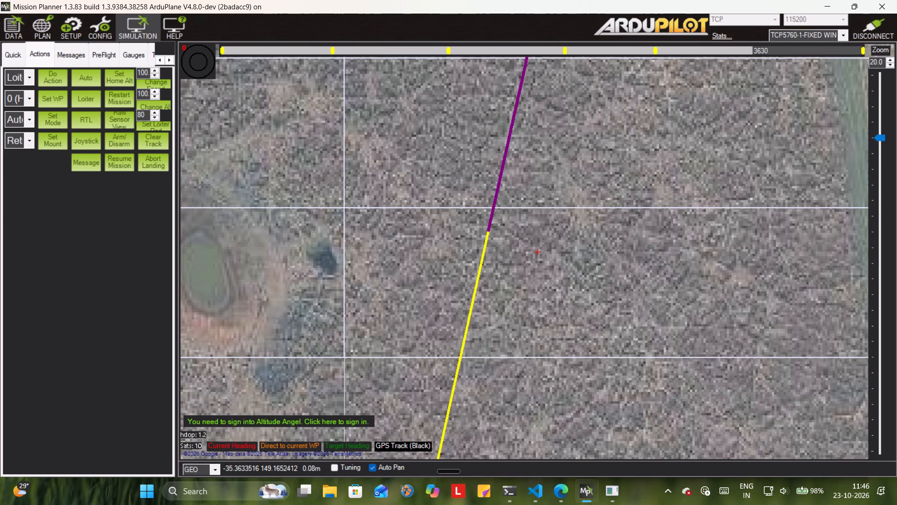
Resume the mission at waypoint 0, accepting that the mission gets reprogrammed.
{"action": "scroll", "coordinate": [644, 208], "scroll_direction": "down", "scroll_amount": 4, "text": "ctrl"}
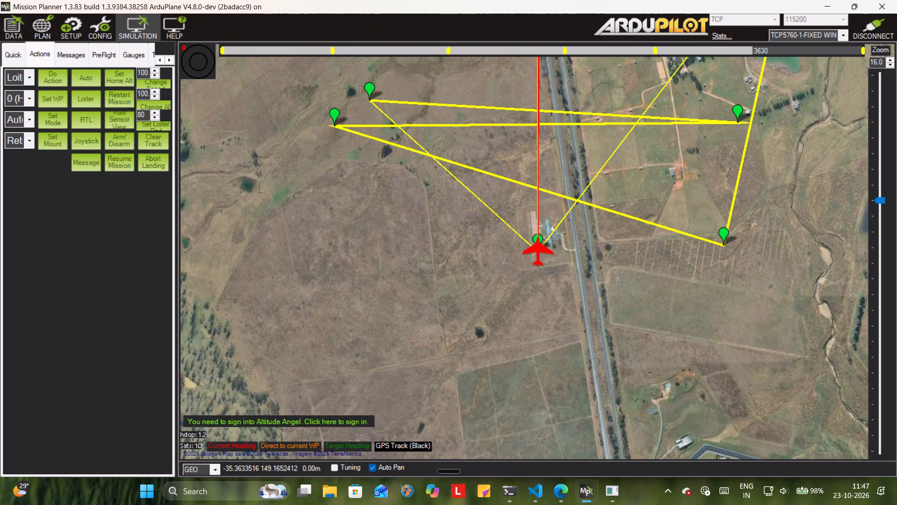
{"action": "scroll", "coordinate": [635, 244], "scroll_direction": "down", "scroll_amount": 2, "text": "ctrl"}
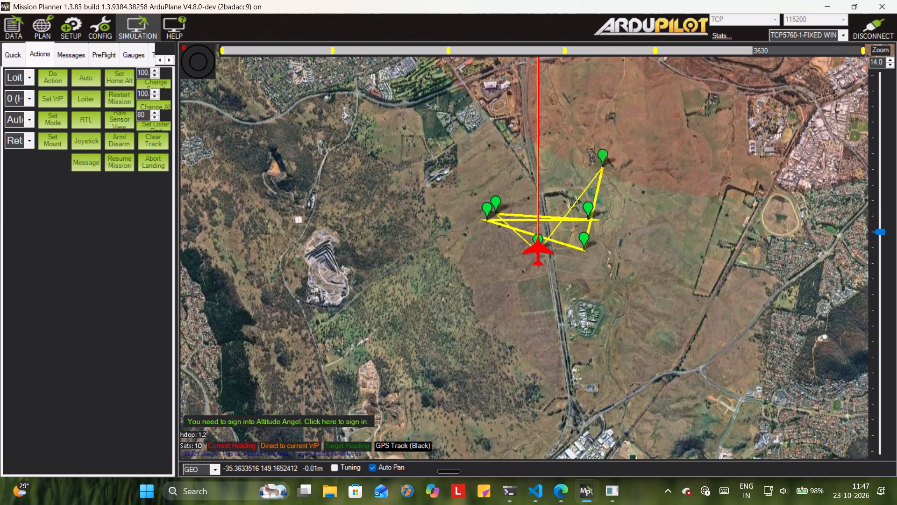
{"action": "scroll", "coordinate": [517, 295], "scroll_direction": "up", "scroll_amount": 2, "text": "ctrl"}
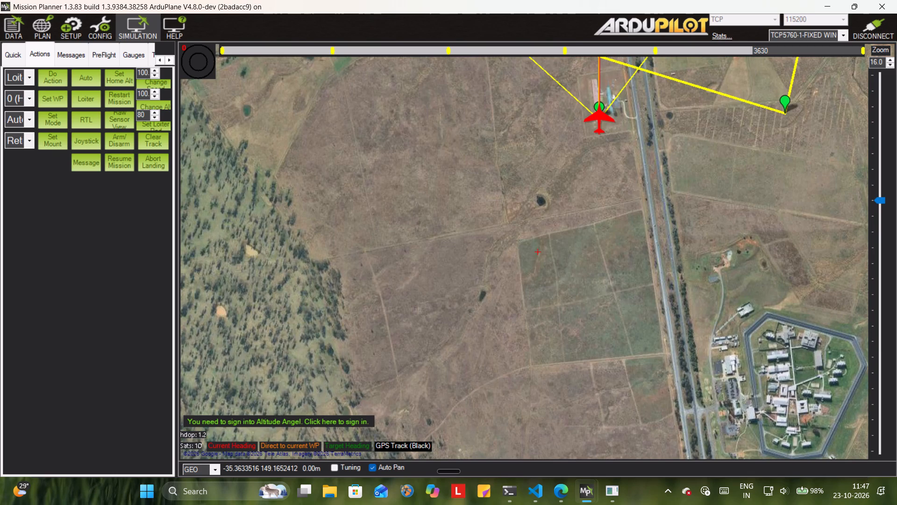
{"action": "left_click_drag", "start_coordinate": [598, 235], "coordinate": [502, 399]}
{"action": "left_click", "coordinate": [502, 399]}
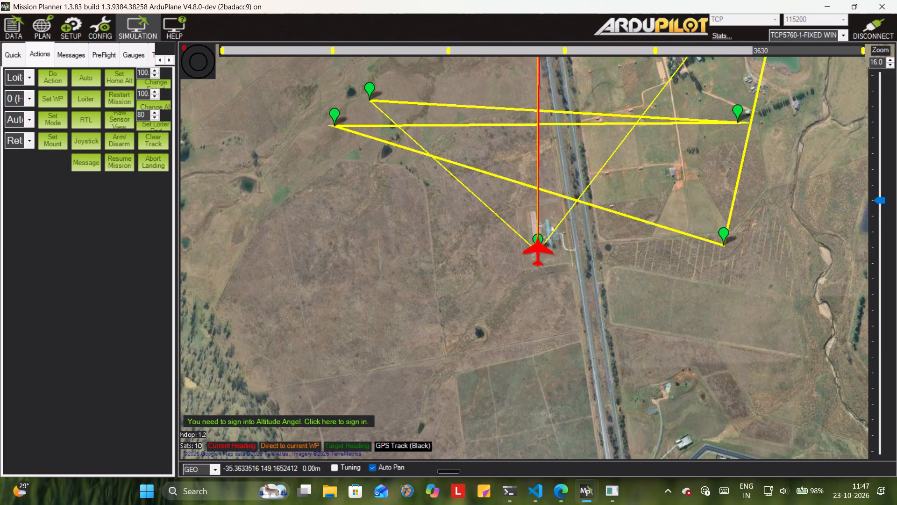
{"action": "left_click_drag", "start_coordinate": [467, 310], "coordinate": [442, 340]}
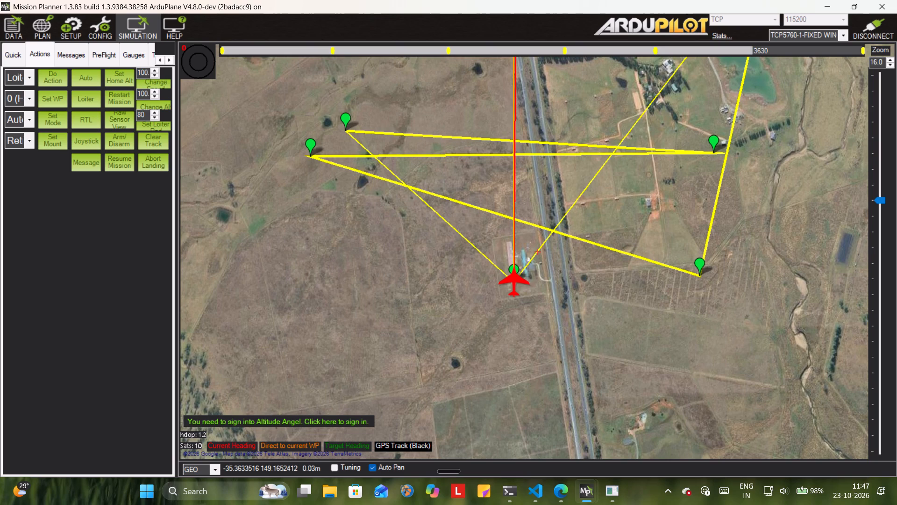
{"action": "left_click", "coordinate": [114, 166]}
{"action": "left_click", "coordinate": [445, 267]}
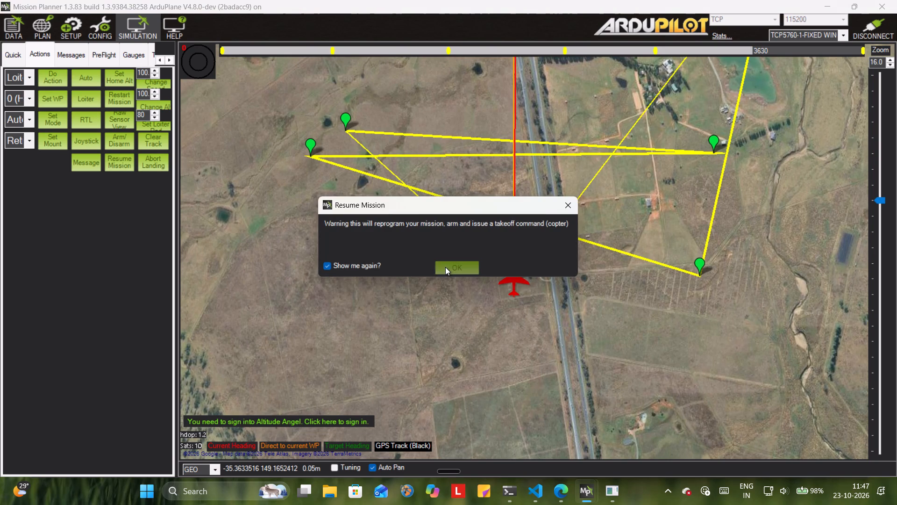
{"action": "left_click", "coordinate": [457, 247]}
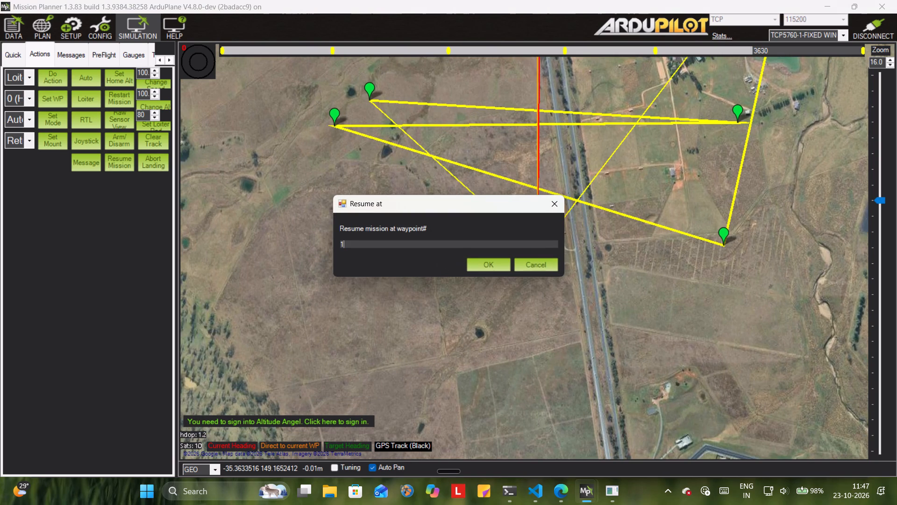
{"action": "key", "text": "BackSpace"}
{"action": "key", "text": "0"}
{"action": "key", "text": "Return"}
{"action": "left_click", "coordinate": [448, 259]}
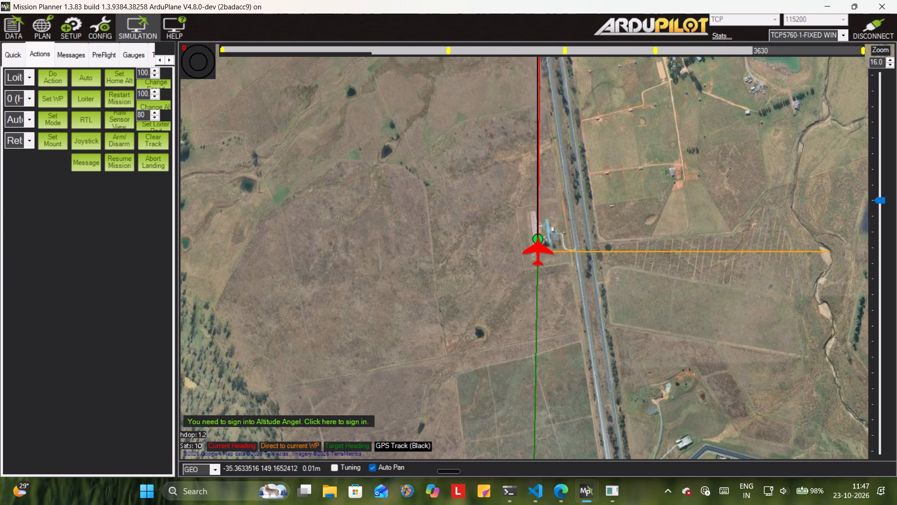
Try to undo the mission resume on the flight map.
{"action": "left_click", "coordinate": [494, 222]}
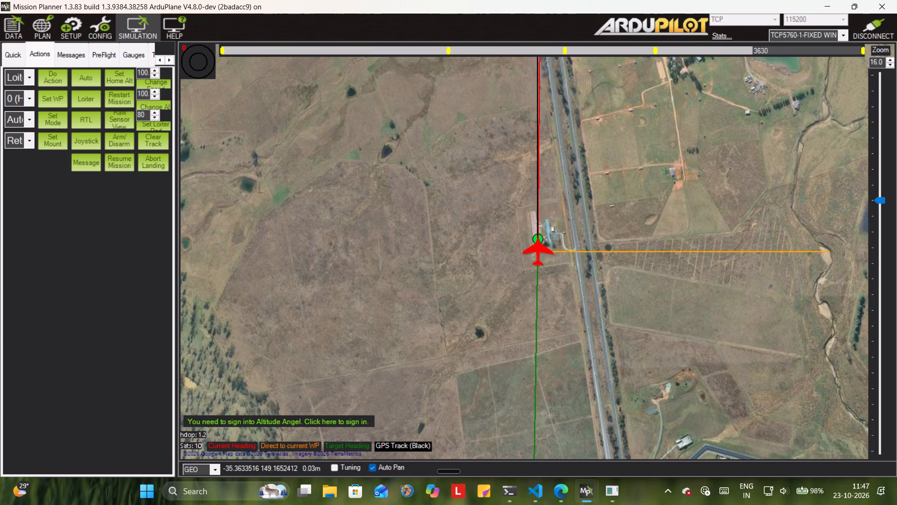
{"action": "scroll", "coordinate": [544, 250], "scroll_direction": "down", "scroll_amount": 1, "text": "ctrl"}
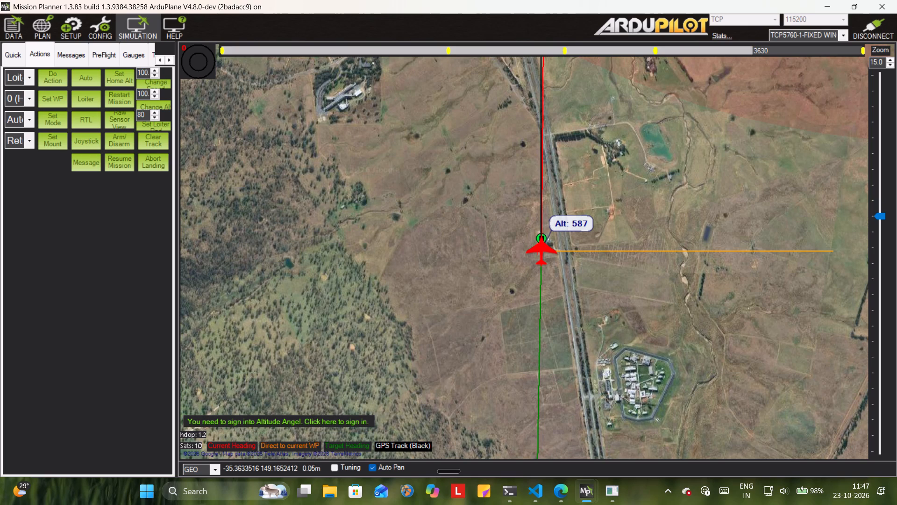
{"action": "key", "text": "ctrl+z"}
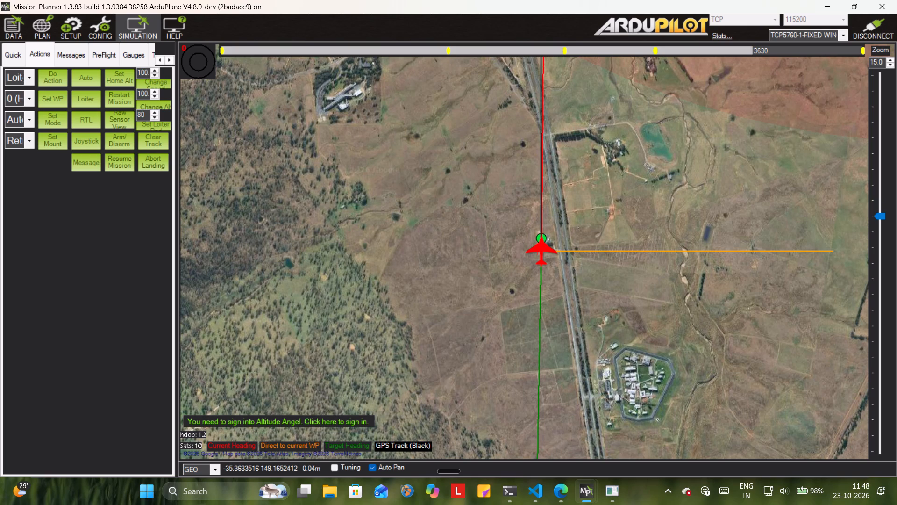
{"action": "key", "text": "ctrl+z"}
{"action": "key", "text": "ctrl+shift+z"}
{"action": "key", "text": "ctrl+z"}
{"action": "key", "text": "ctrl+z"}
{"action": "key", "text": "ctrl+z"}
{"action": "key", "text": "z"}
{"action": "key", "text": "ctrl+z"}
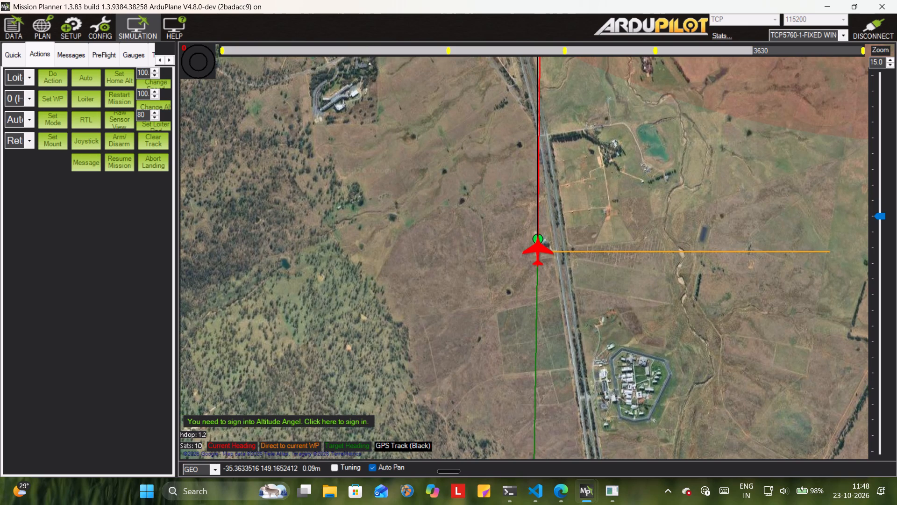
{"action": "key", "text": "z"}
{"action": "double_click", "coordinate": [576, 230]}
In the flight plan, place waypoints just northeast of home, beside the pond farther northeast, northwest of home, and west-southwest of home.
{"action": "left_click", "coordinate": [48, 33]}
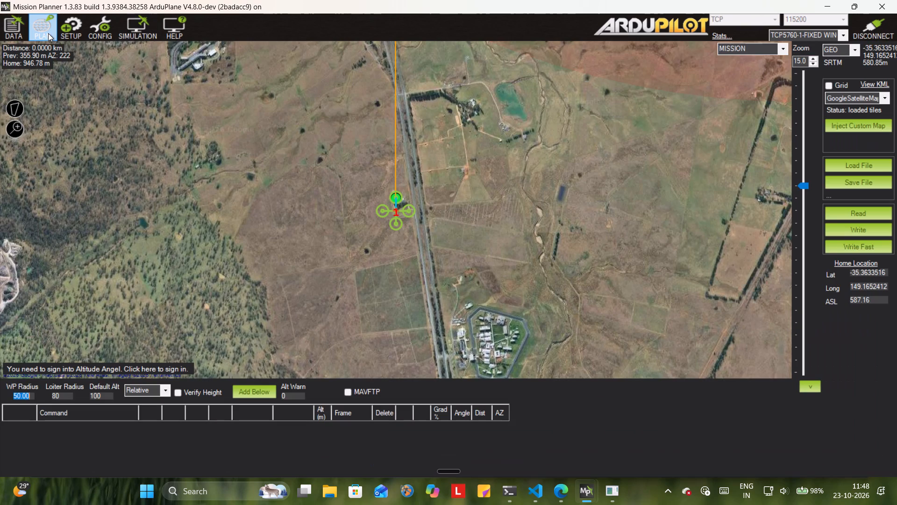
{"action": "left_click", "coordinate": [419, 184]}
{"action": "double_click", "coordinate": [492, 125]}
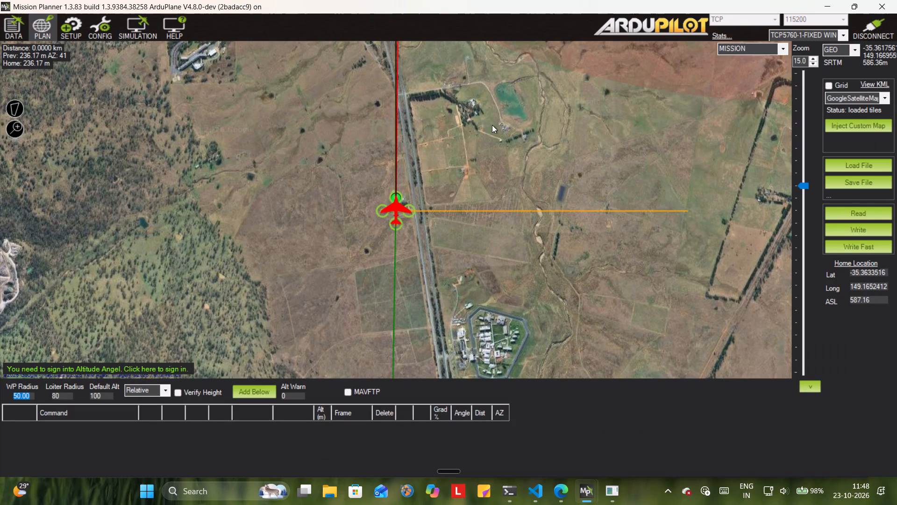
{"action": "left_click", "coordinate": [292, 123]}
{"action": "double_click", "coordinate": [292, 123]}
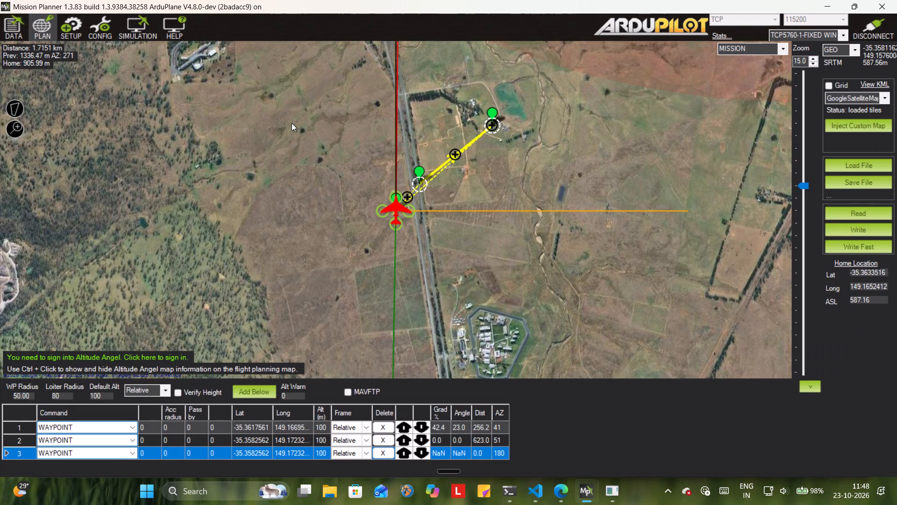
{"action": "left_click", "coordinate": [292, 238]}
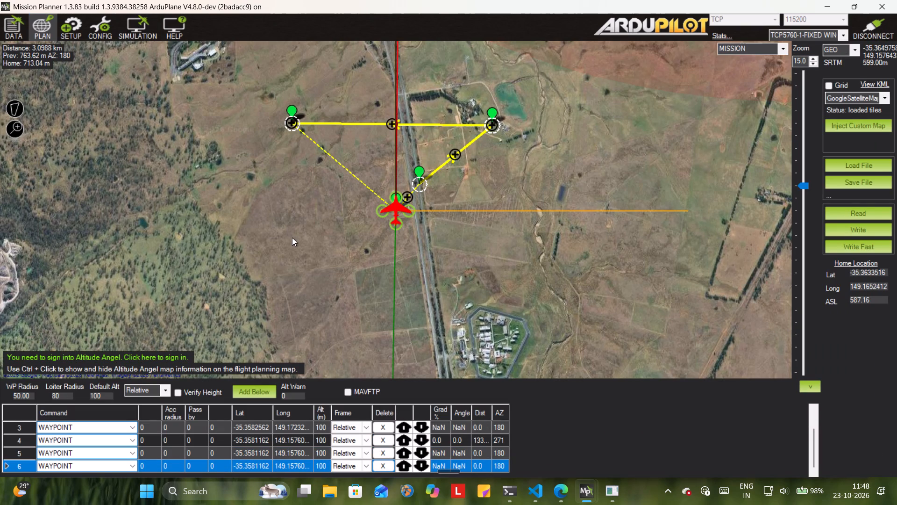
Change mission command 1 to TAKEOFF.
{"action": "scroll", "coordinate": [116, 433], "scroll_direction": "up", "scroll_amount": 12}
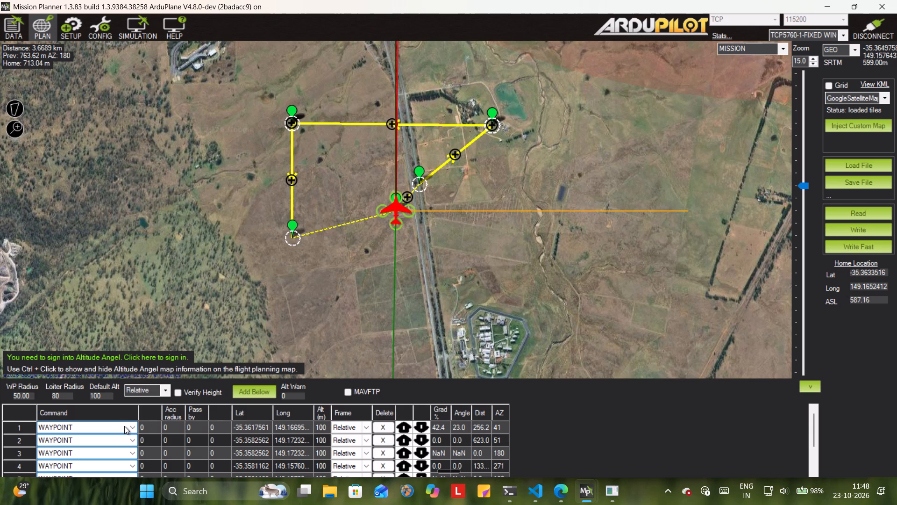
{"action": "left_click", "coordinate": [124, 426]}
{"action": "left_click", "coordinate": [134, 427]}
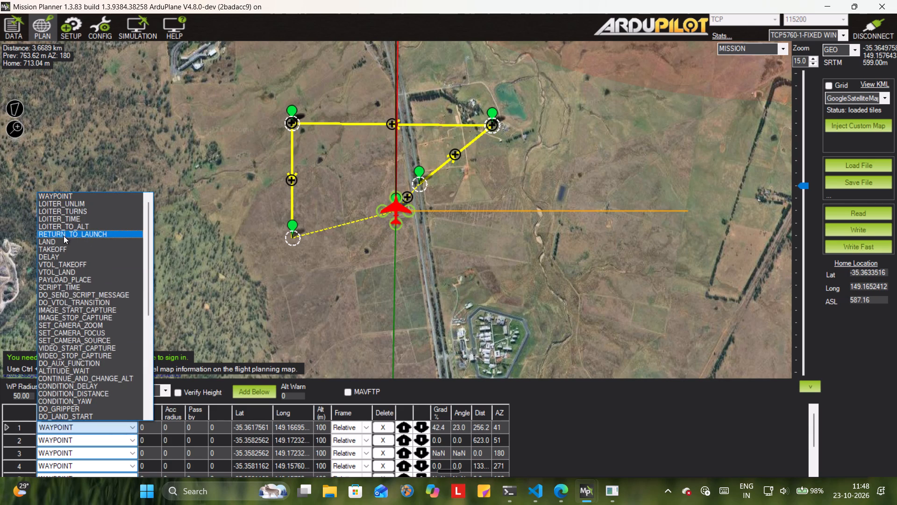
{"action": "left_click", "coordinate": [57, 248]}
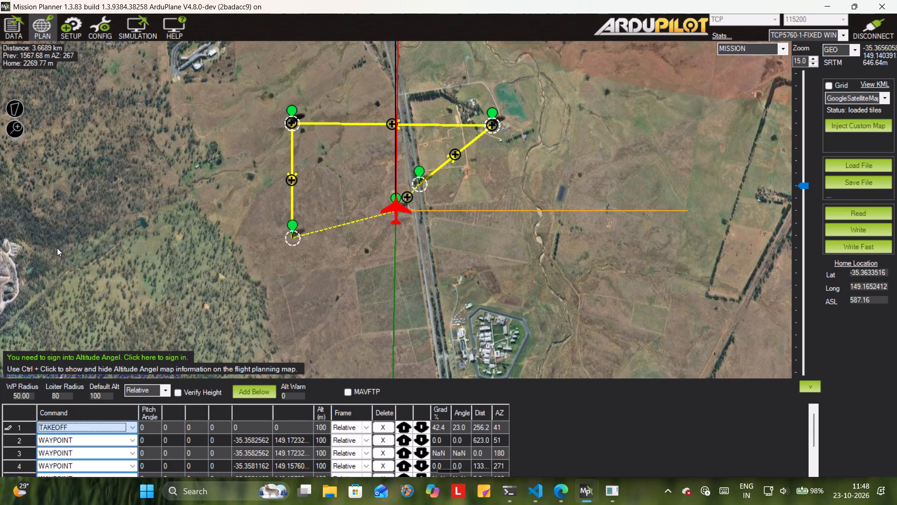
Change mission command 7 from a waypoint to RETURN_TO_LAUNCH.
{"action": "scroll", "coordinate": [92, 435], "scroll_direction": "down", "scroll_amount": 2}
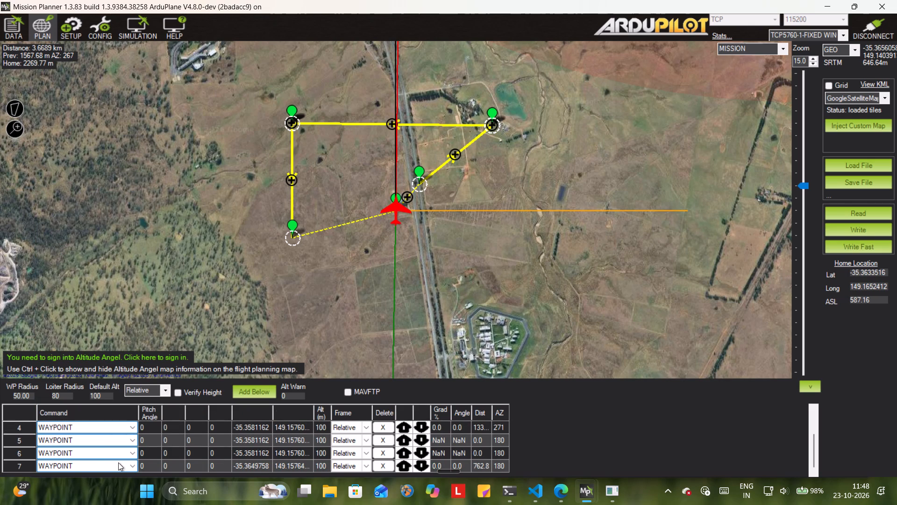
{"action": "scroll", "coordinate": [123, 466], "scroll_direction": "down", "scroll_amount": 2}
{"action": "left_click", "coordinate": [124, 467]}
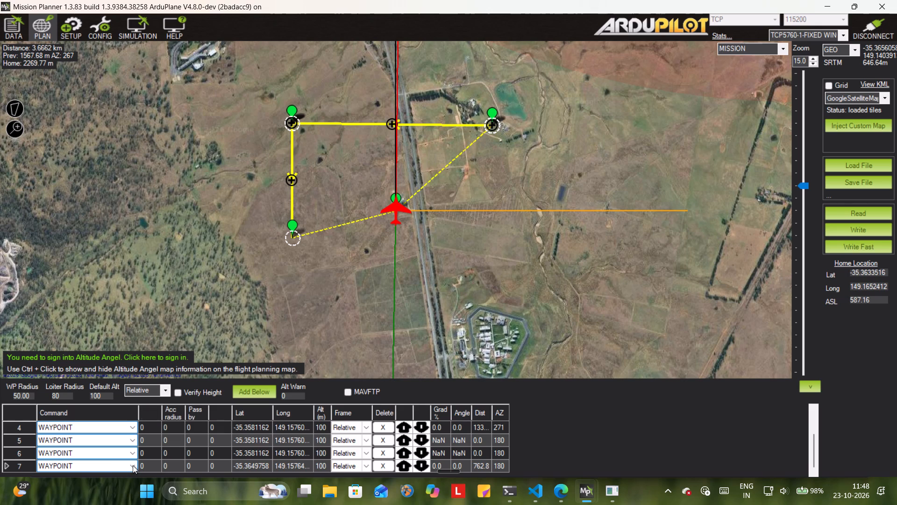
{"action": "left_click", "coordinate": [133, 465]}
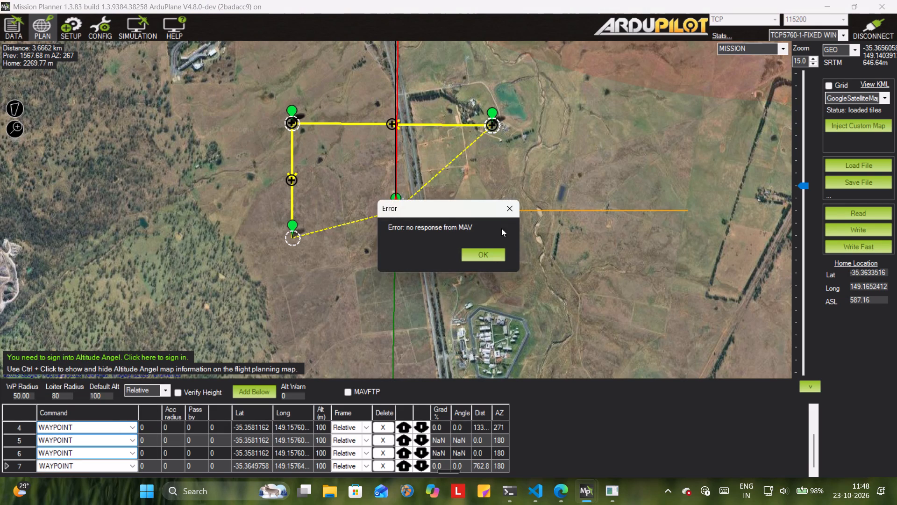
{"action": "left_click", "coordinate": [510, 207]}
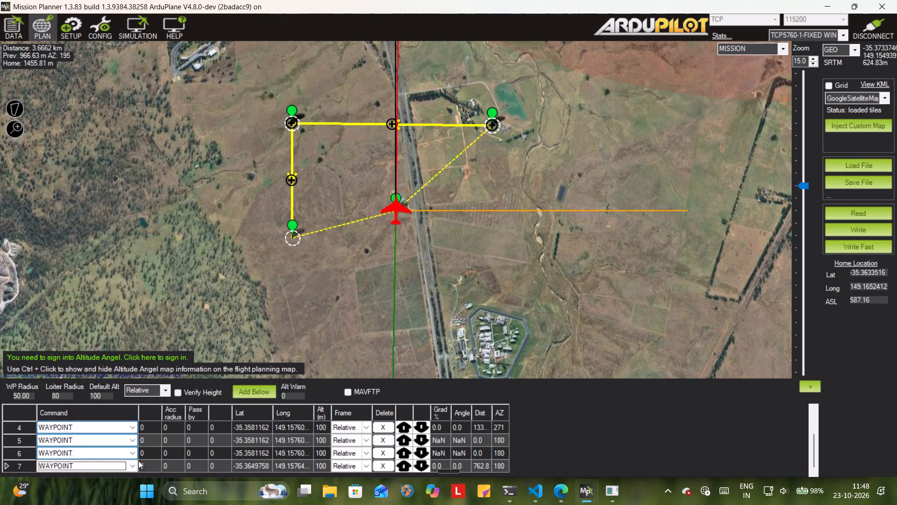
{"action": "left_click", "coordinate": [136, 463]}
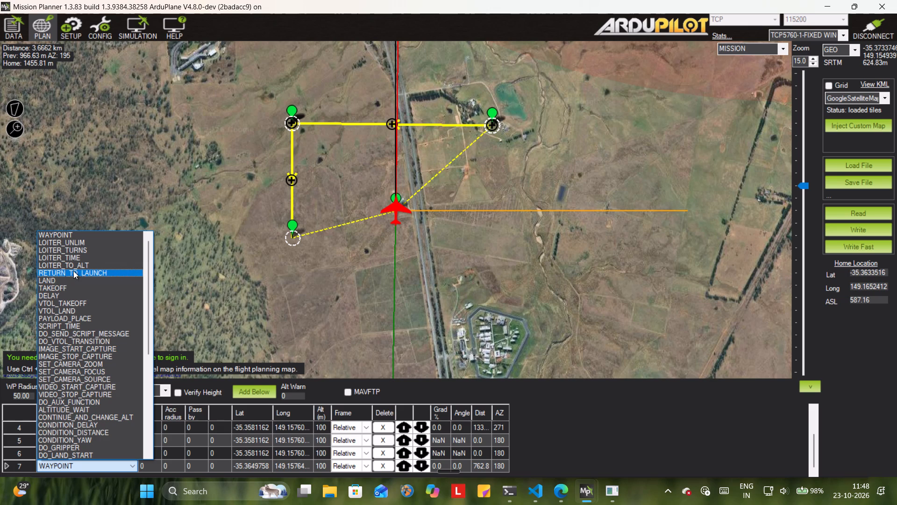
{"action": "left_click", "coordinate": [73, 271]}
Add a waypoint far west of home, near the edge of the woodland.
{"action": "left_click", "coordinate": [166, 201]}
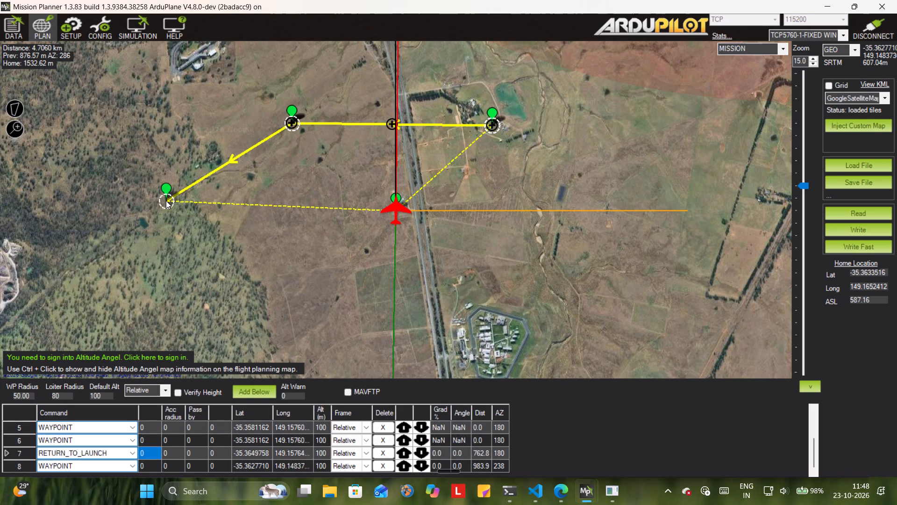
Add a takeoff command at the end of the mission with an altitude of 20 m and a pitch of 10.
{"action": "right_click", "coordinate": [166, 201]}
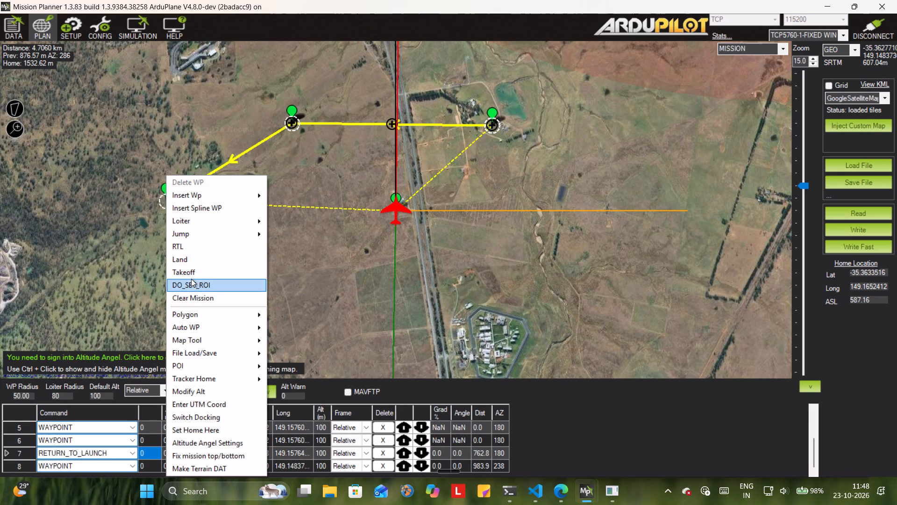
{"action": "left_click", "coordinate": [193, 273]}
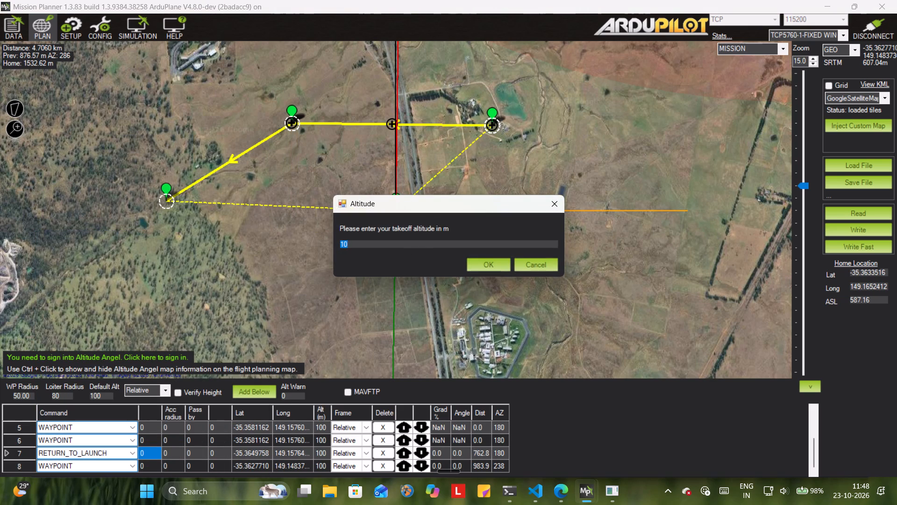
{"action": "left_click", "coordinate": [392, 245]}
{"action": "key", "text": "BackSpace"}
{"action": "key", "text": "BackSpace"}
{"action": "key", "text": "BackSpace"}
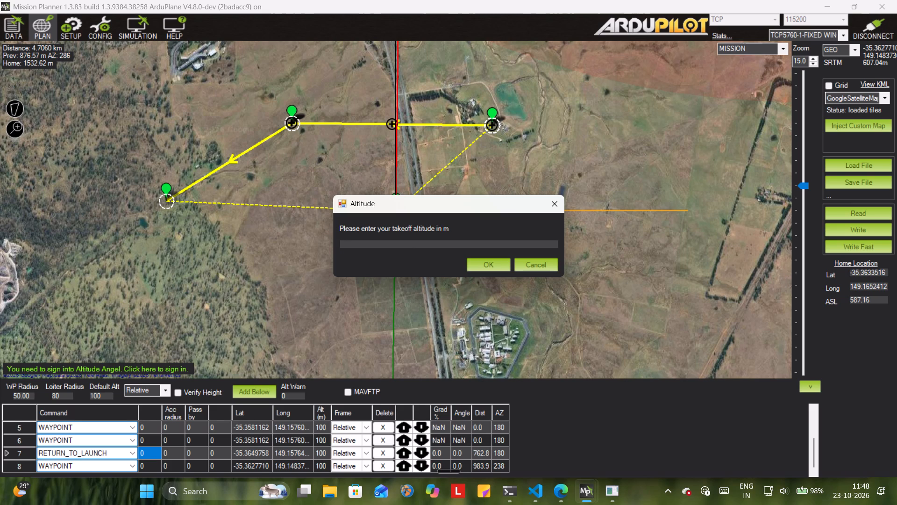
{"action": "type", "text": "20"}
{"action": "key", "text": "Return"}
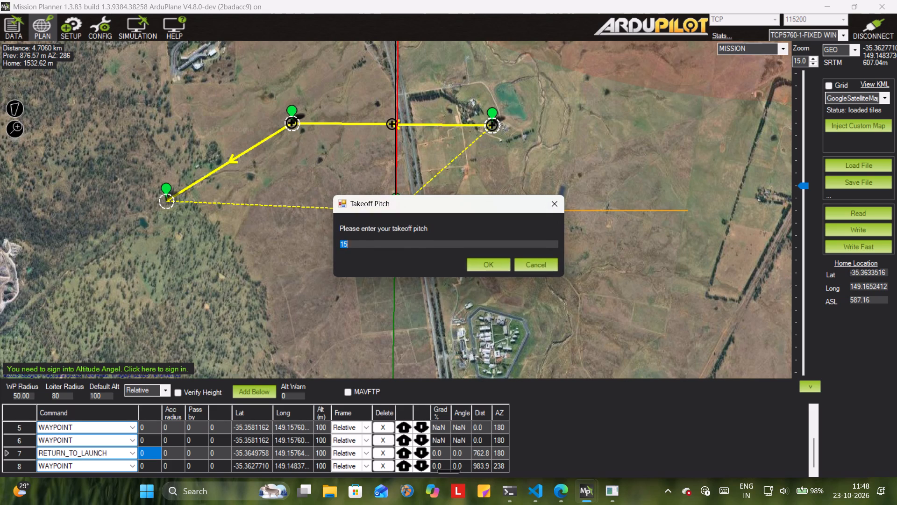
{"action": "key", "text": "BackSpace"}
{"action": "key", "text": "BackSpace"}
{"action": "key", "text": "BackSpace"}
{"action": "type", "text": "10"}
{"action": "key", "text": "Return"}
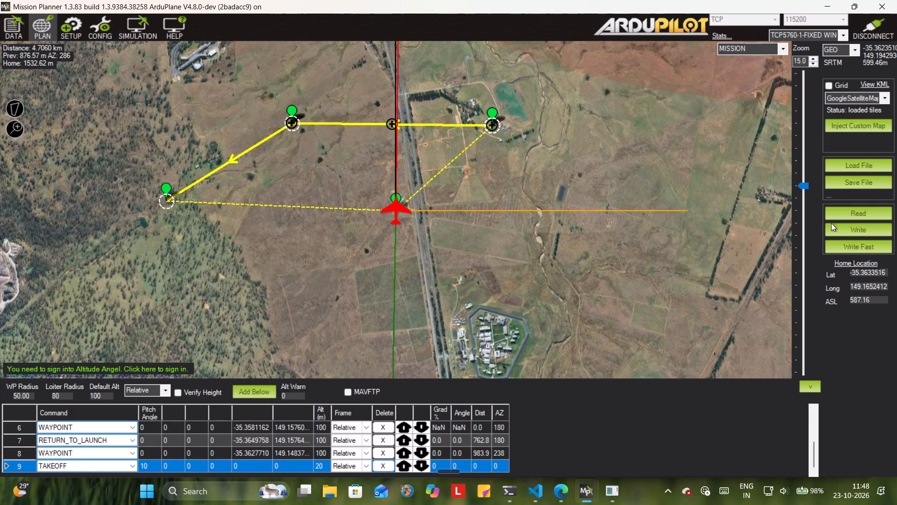
Write the mission to the vehicle and read it back, accepting that the existing points are cleared.
{"action": "left_click", "coordinate": [833, 225]}
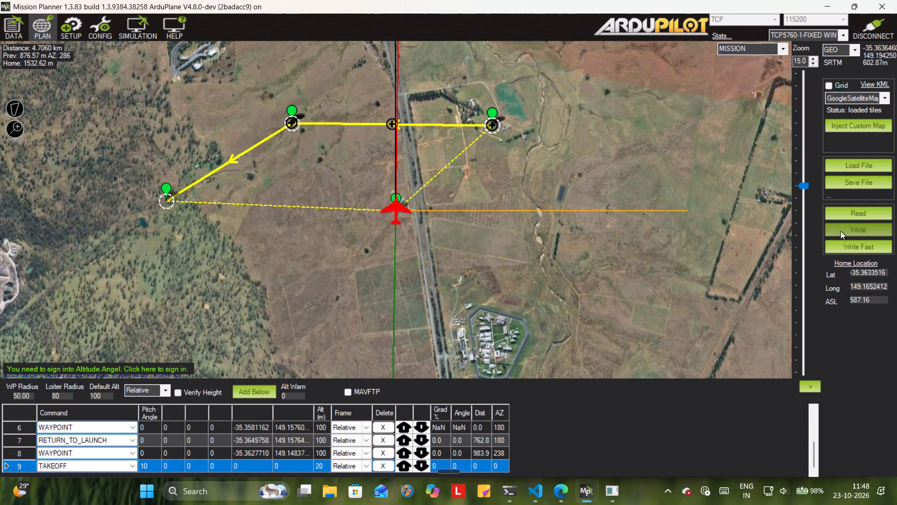
{"action": "left_click", "coordinate": [847, 215]}
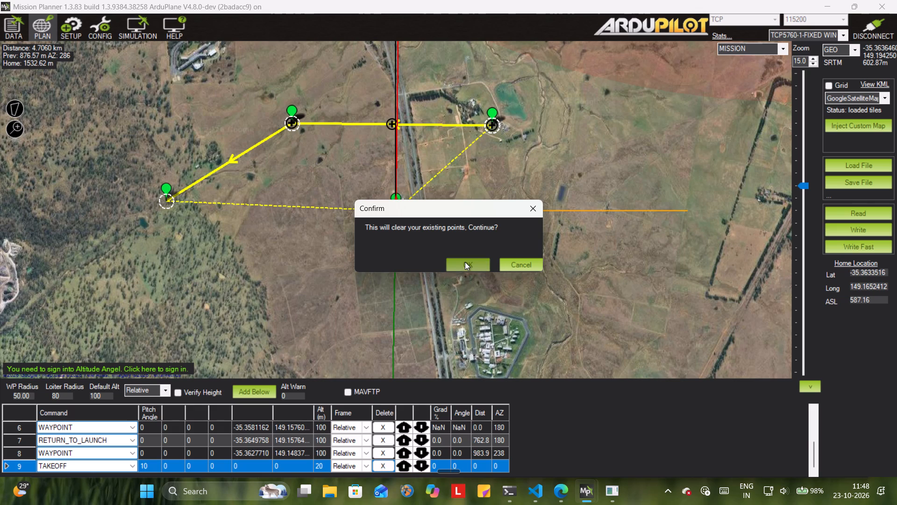
{"action": "left_click", "coordinate": [465, 262]}
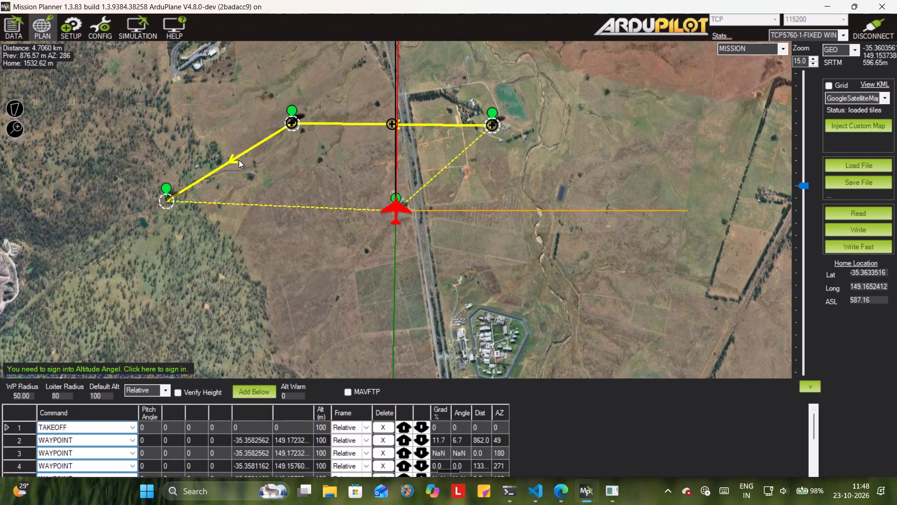
Try to resume the mission from the flight data view, accepting the default waypoint number.
{"action": "left_click", "coordinate": [21, 29]}
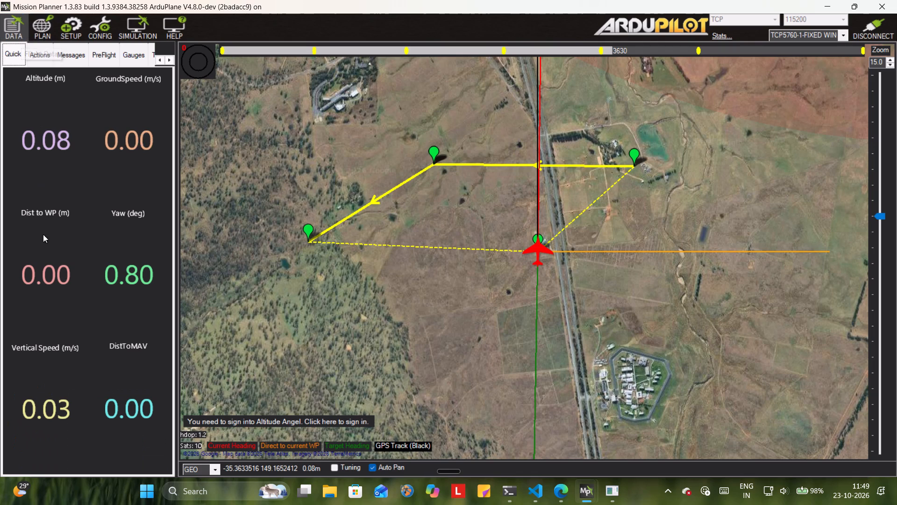
{"action": "left_click", "coordinate": [36, 59]}
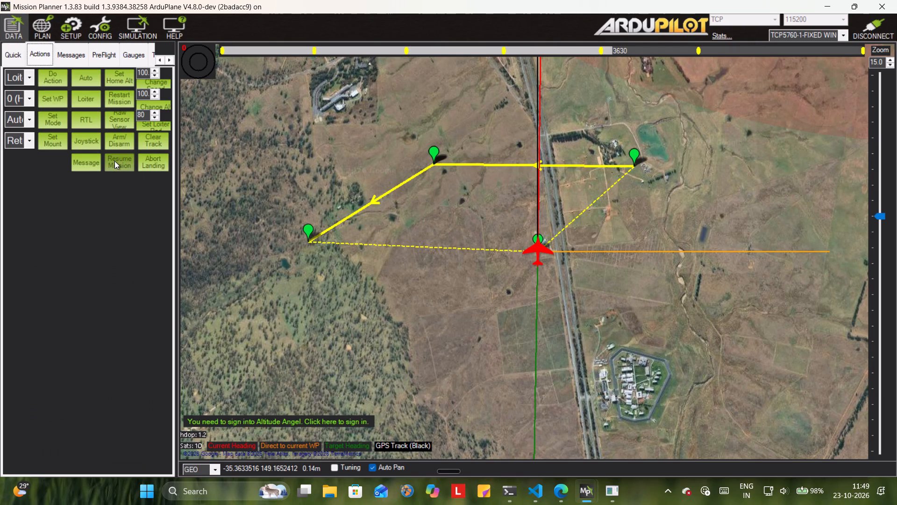
{"action": "left_click", "coordinate": [114, 161]}
{"action": "left_click", "coordinate": [440, 255]}
{"action": "left_click", "coordinate": [452, 270]}
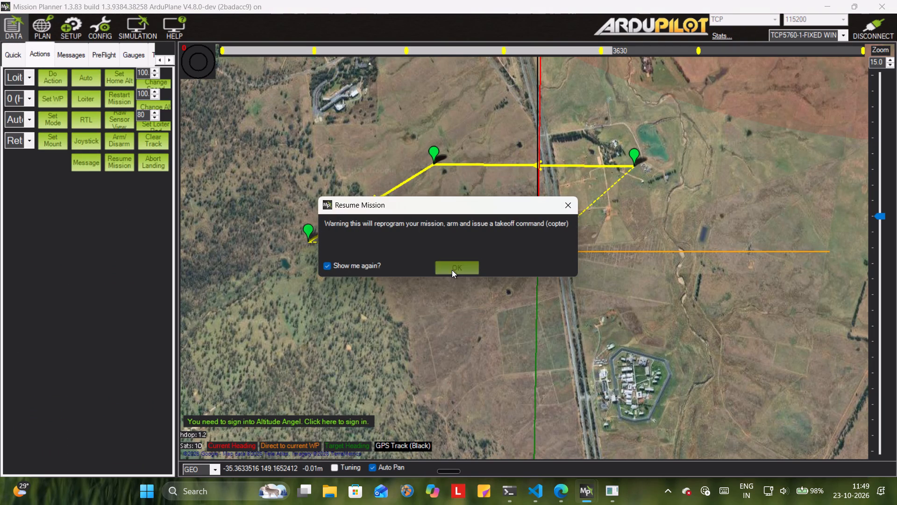
{"action": "left_click", "coordinate": [477, 264]}
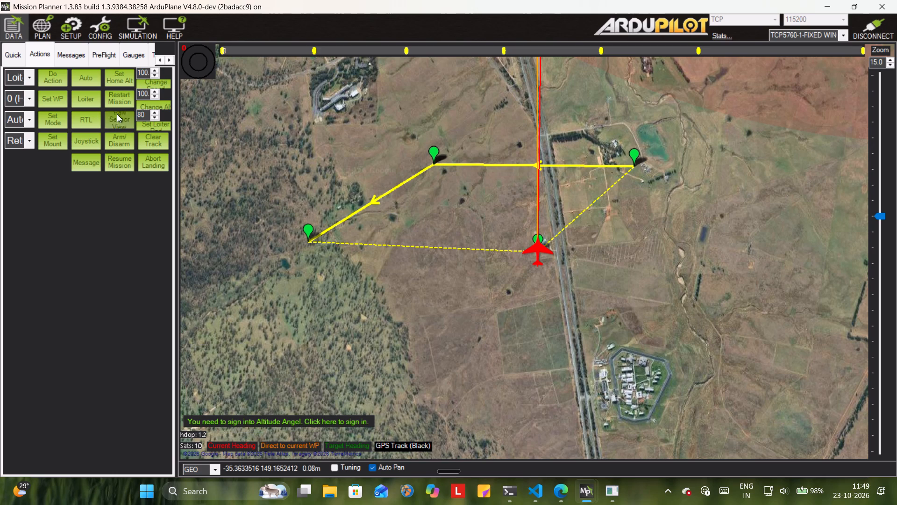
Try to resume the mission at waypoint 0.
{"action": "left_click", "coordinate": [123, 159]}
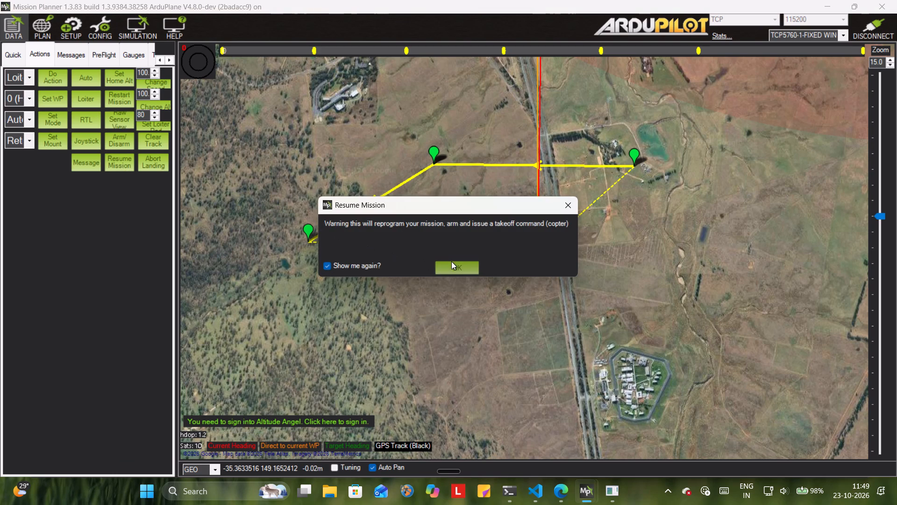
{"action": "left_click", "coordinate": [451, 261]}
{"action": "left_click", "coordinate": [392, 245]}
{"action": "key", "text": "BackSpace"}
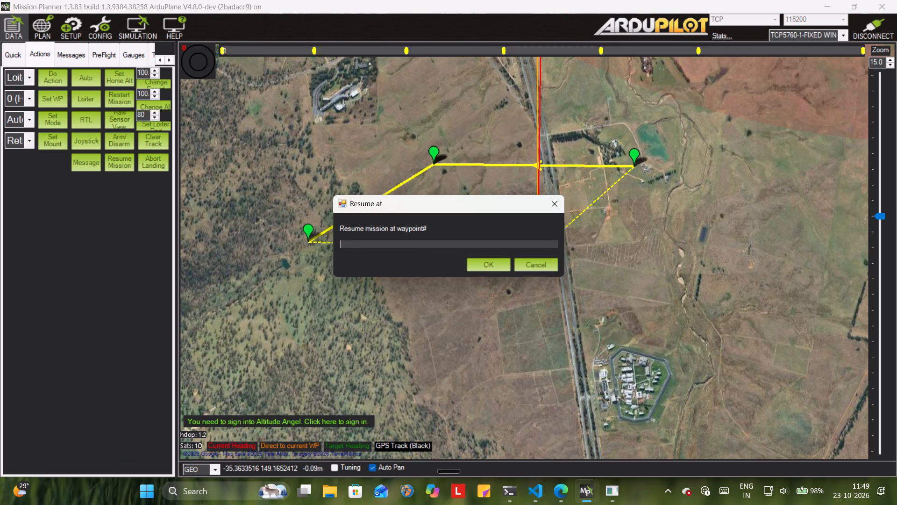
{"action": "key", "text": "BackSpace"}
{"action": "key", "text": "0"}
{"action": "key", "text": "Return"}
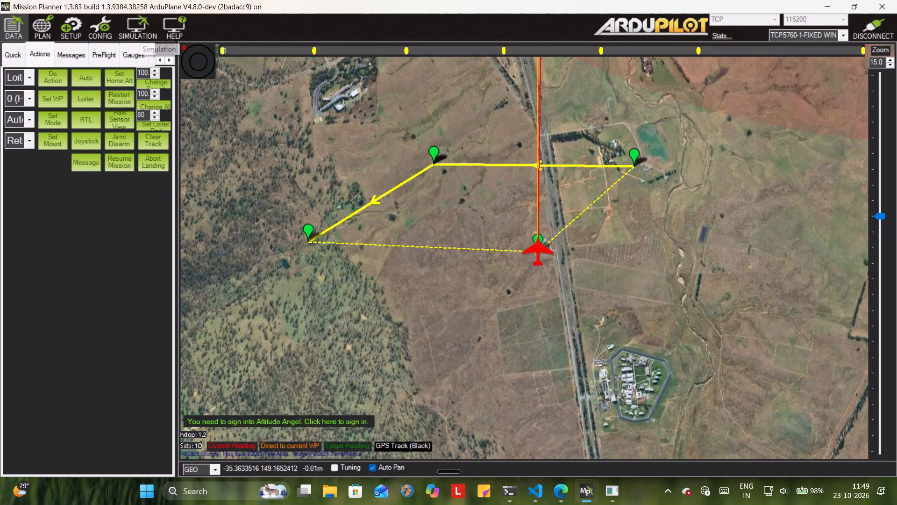
Restart the mission and try again to resume it at waypoint 0.
{"action": "left_click", "coordinate": [126, 94]}
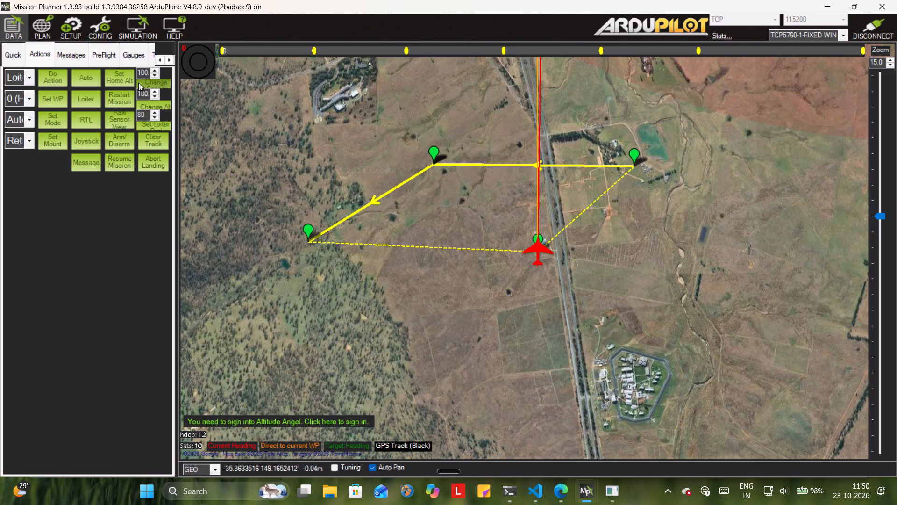
{"action": "left_click", "coordinate": [119, 92]}
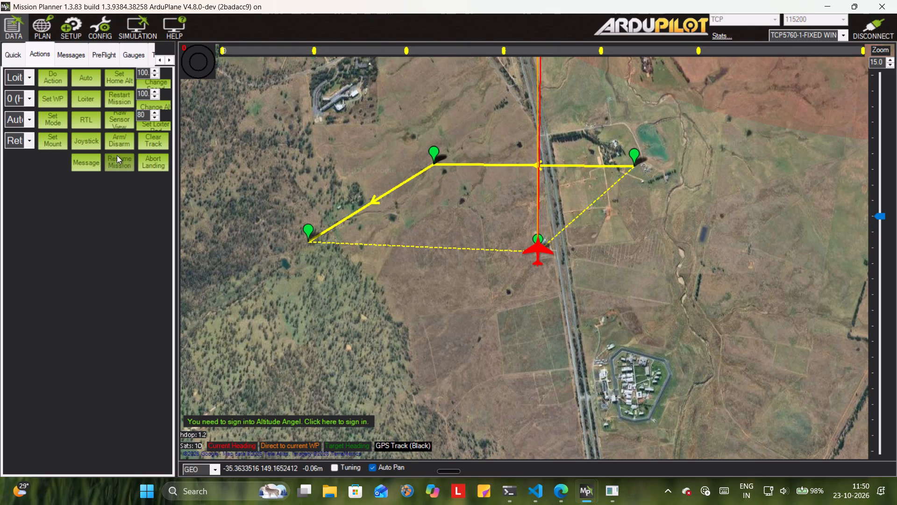
{"action": "left_click", "coordinate": [117, 155]}
{"action": "left_click", "coordinate": [453, 266]}
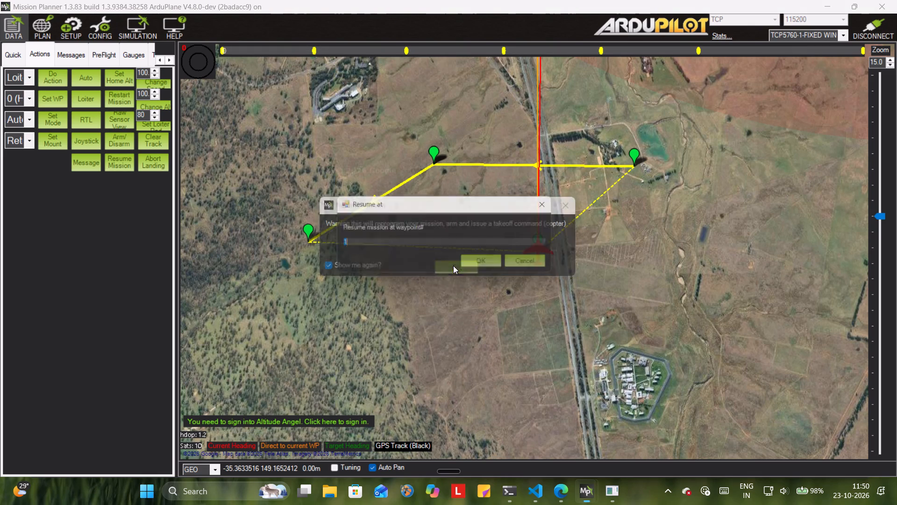
{"action": "left_click", "coordinate": [413, 247]}
{"action": "key", "text": "BackSpace"}
{"action": "key", "text": "0"}
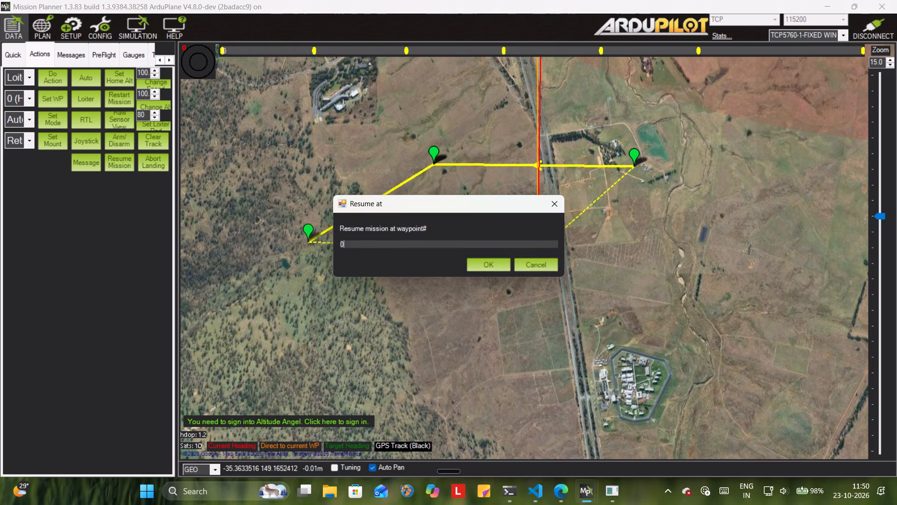
{"action": "key", "text": "Return"}
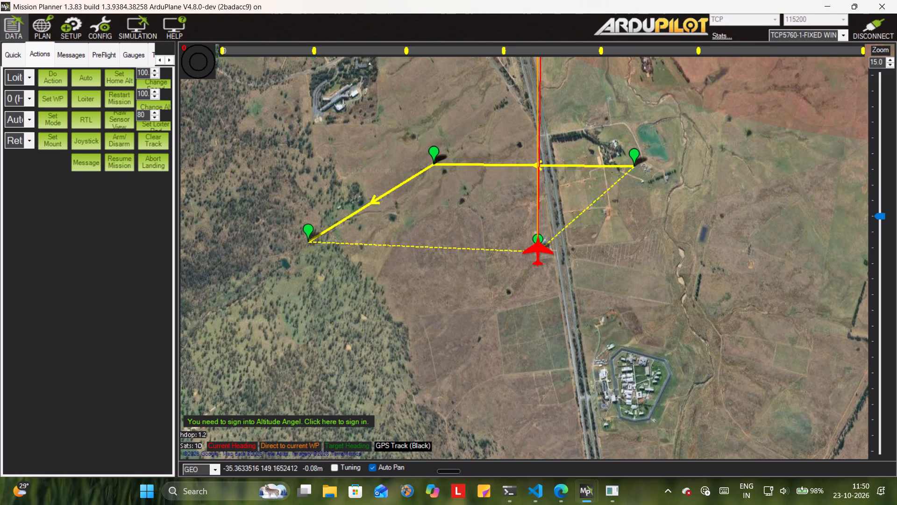
Examine the live telemetry and the plane's position on the map to check whether it is flying the mission.
{"action": "left_click", "coordinate": [10, 51]}
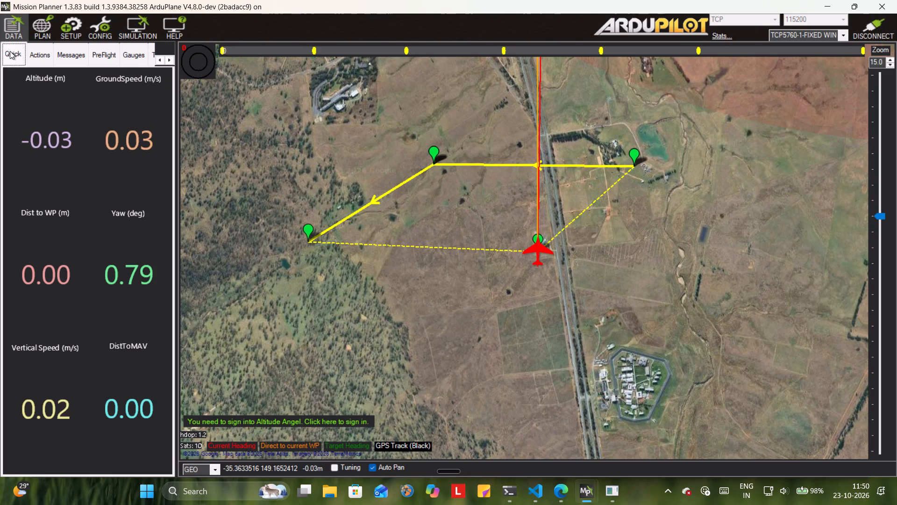
{"action": "scroll", "coordinate": [317, 244], "scroll_direction": "down", "scroll_amount": 3, "text": "ctrl"}
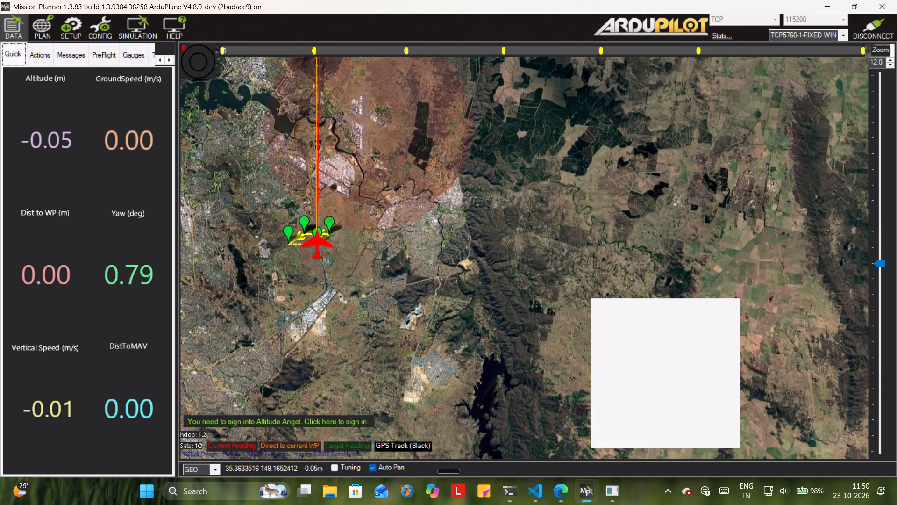
{"action": "left_click_drag", "start_coordinate": [316, 241], "coordinate": [323, 251]}
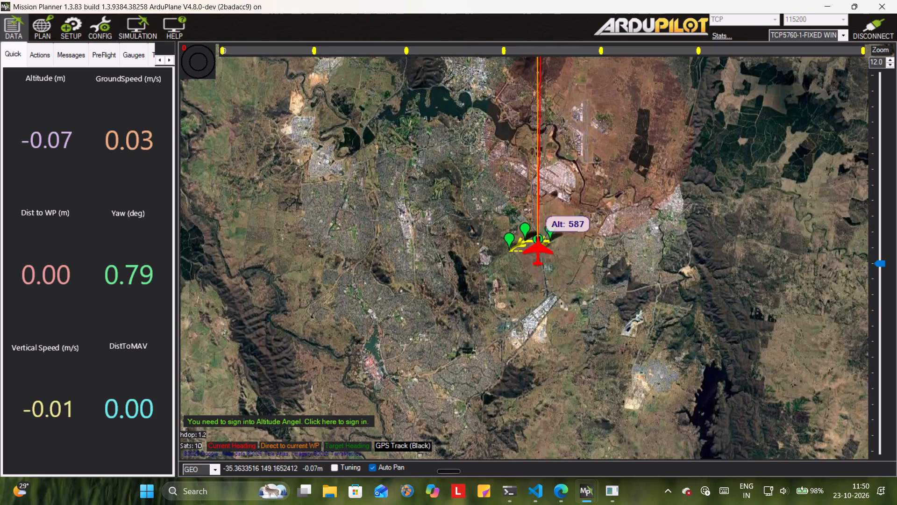
{"action": "left_click_drag", "start_coordinate": [323, 251], "coordinate": [371, 247]}
{"action": "scroll", "coordinate": [371, 247], "scroll_direction": "up", "scroll_amount": 1, "text": "ctrl"}
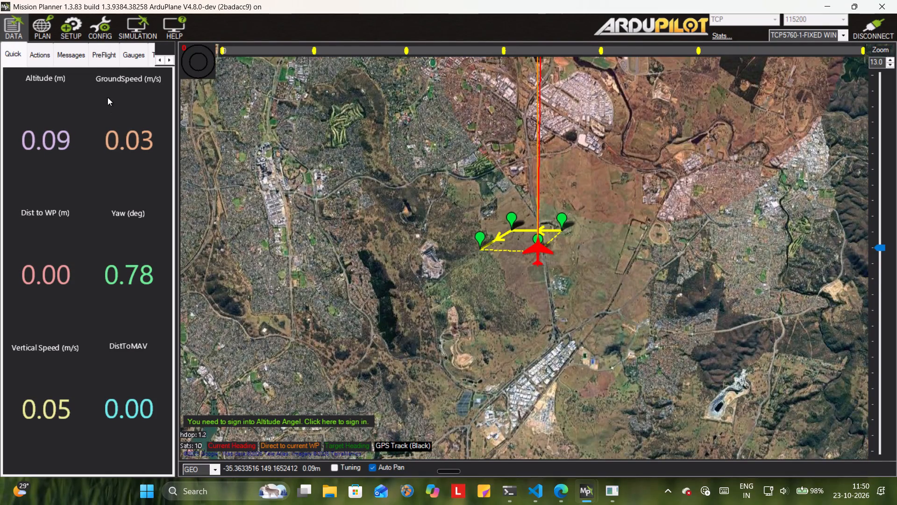
{"action": "left_click", "coordinate": [11, 61]}
{"action": "left_click", "coordinate": [37, 54]}
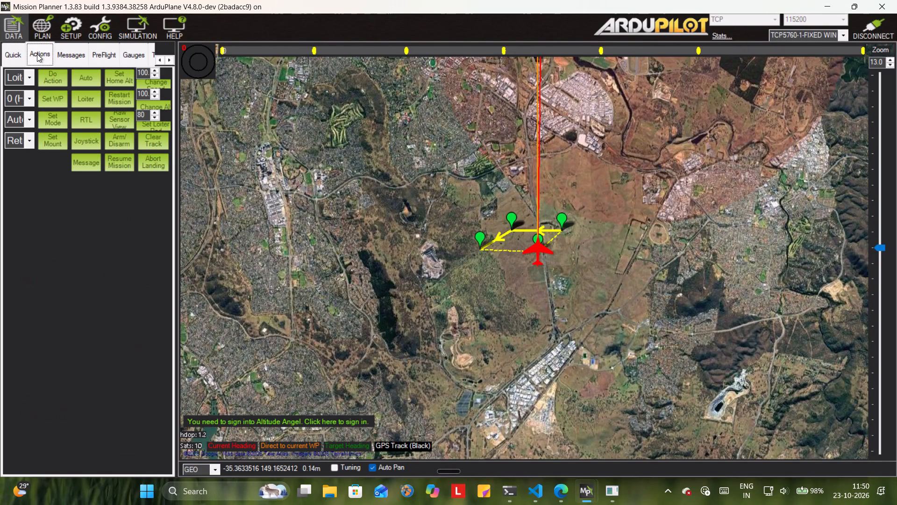
Open the simulation setup with its choice of vehicle firmware.
{"action": "left_click", "coordinate": [130, 23]}
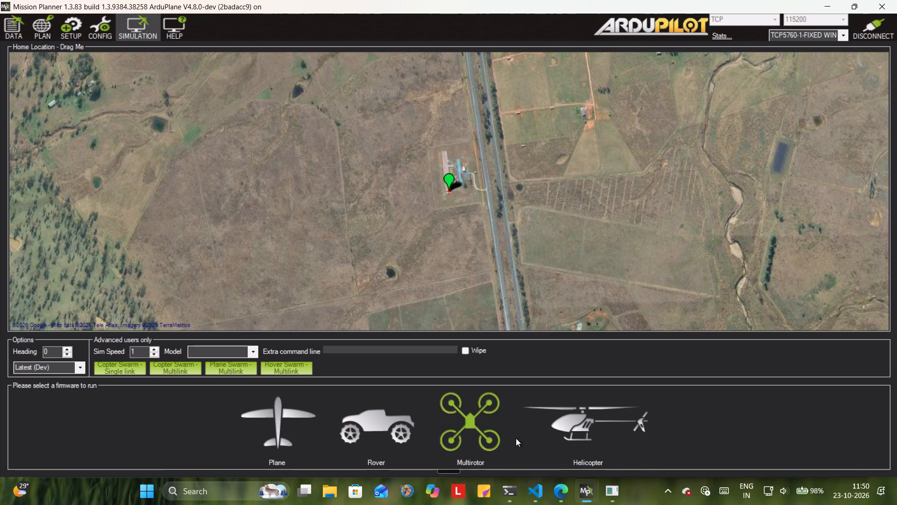
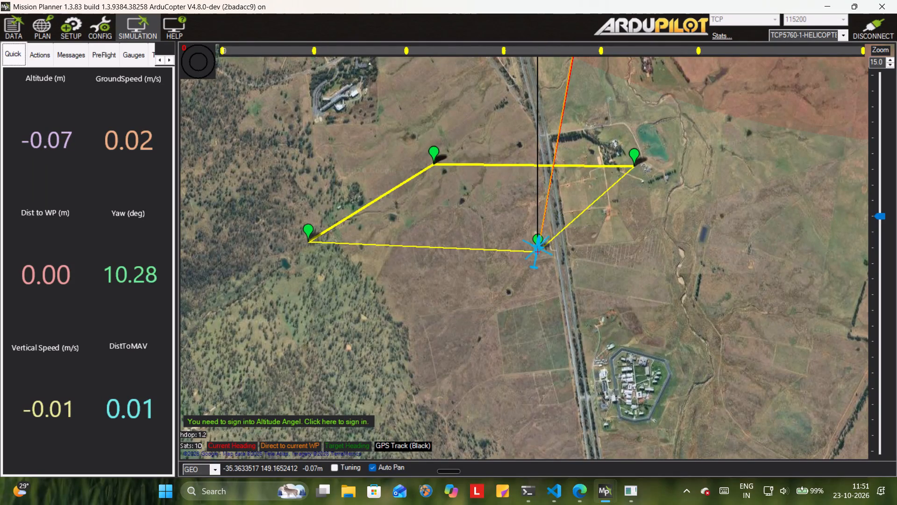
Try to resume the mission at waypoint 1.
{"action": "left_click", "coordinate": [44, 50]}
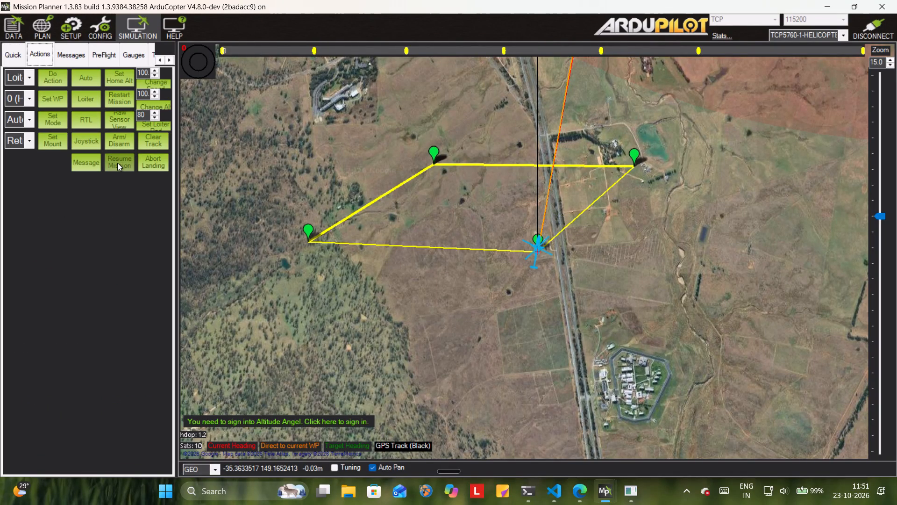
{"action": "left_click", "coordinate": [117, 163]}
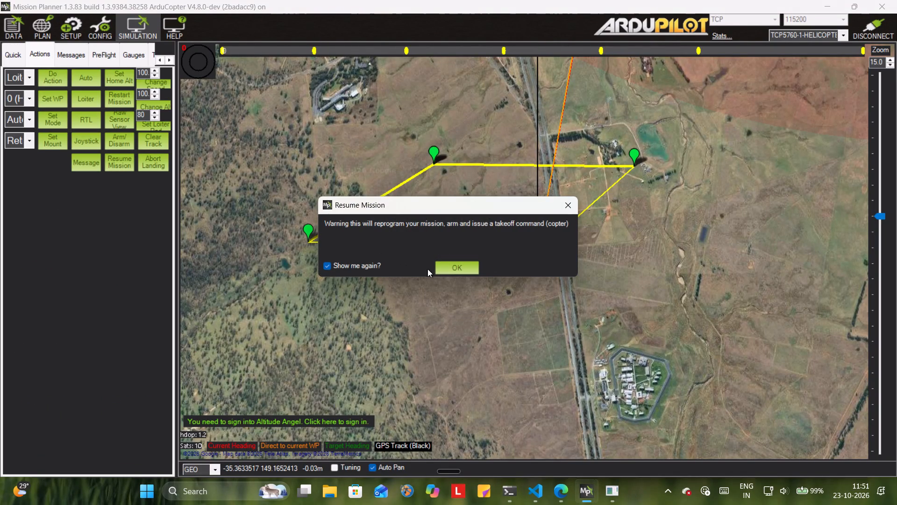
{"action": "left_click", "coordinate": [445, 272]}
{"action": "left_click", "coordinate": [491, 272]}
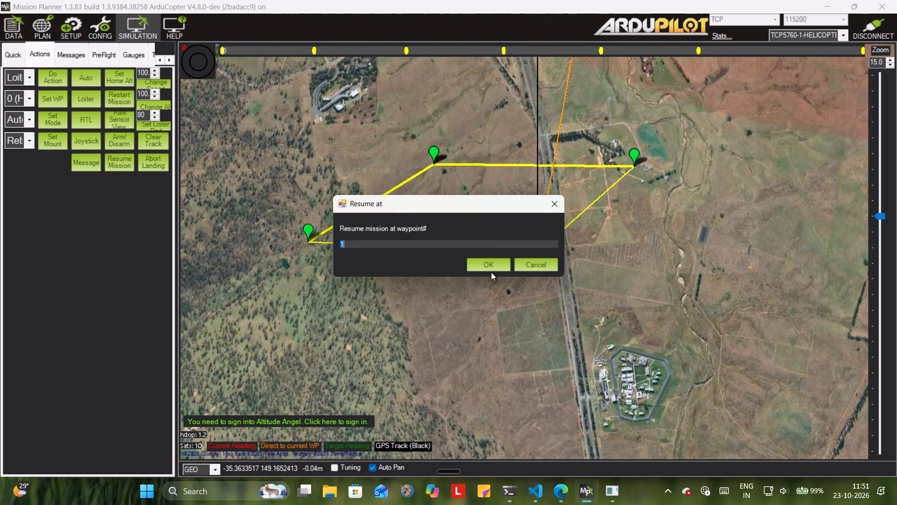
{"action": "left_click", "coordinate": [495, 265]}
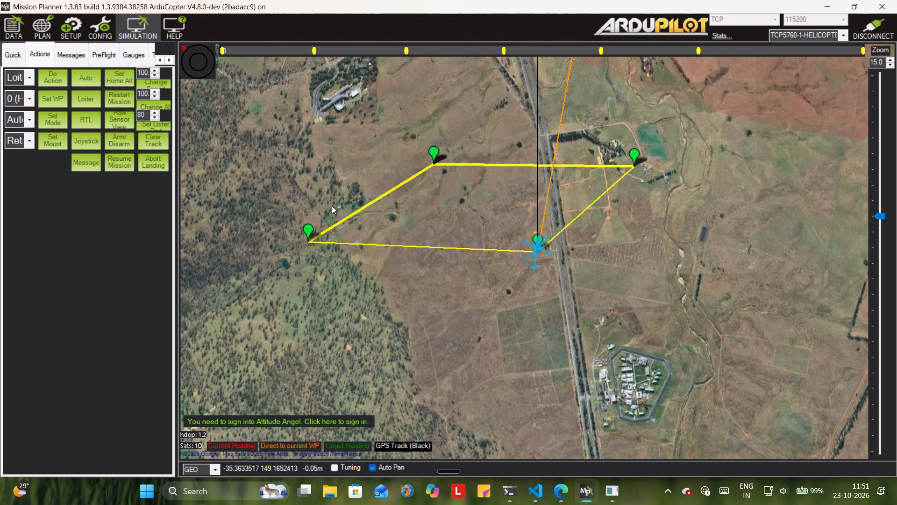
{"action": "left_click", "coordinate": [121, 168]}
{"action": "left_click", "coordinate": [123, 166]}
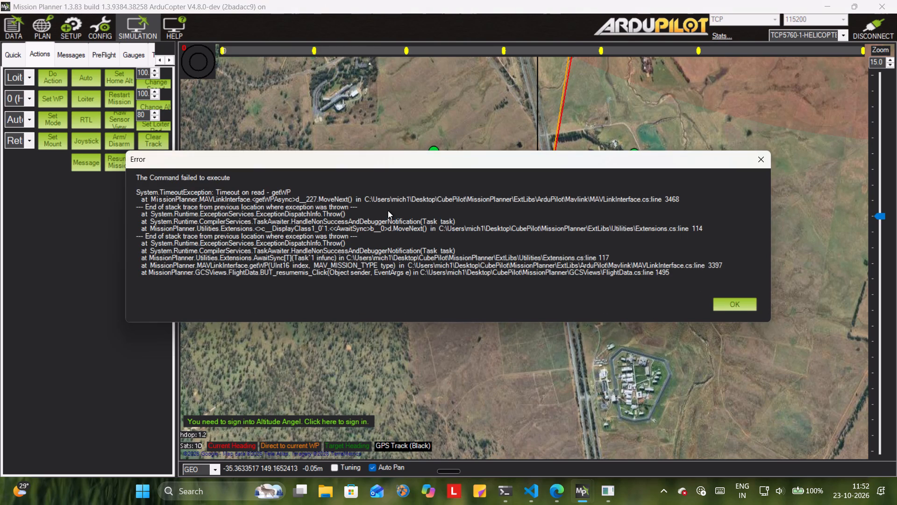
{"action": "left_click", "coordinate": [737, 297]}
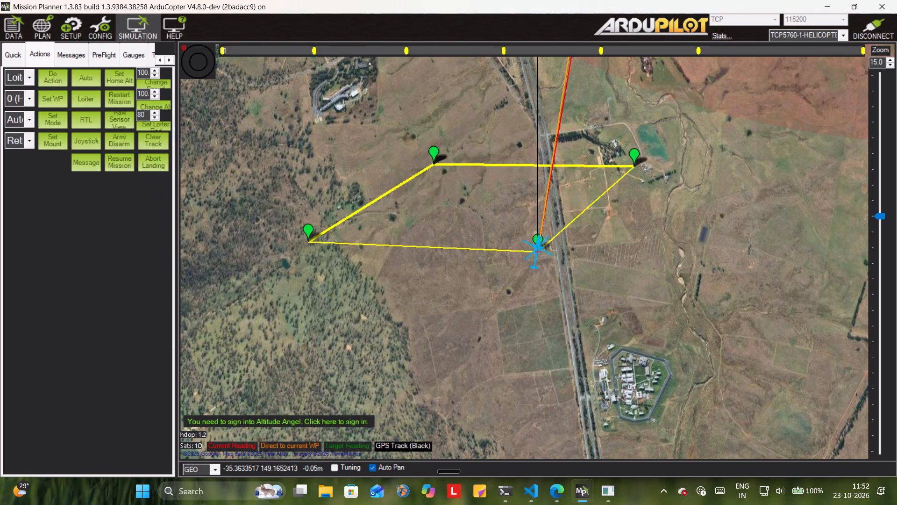
Restart the mission and try to resume it at waypoint 0.
{"action": "left_click", "coordinate": [121, 99]}
{"action": "left_click", "coordinate": [125, 163]}
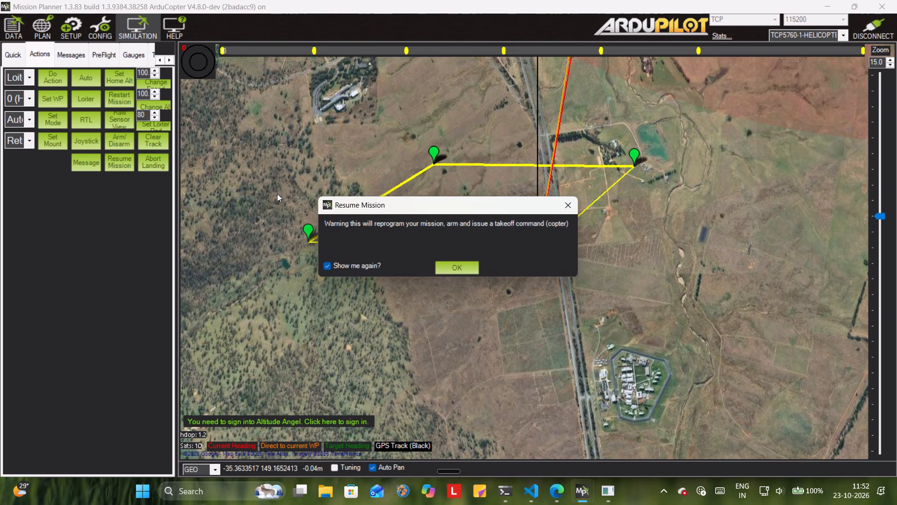
{"action": "left_click", "coordinate": [469, 272]}
{"action": "left_click", "coordinate": [417, 245]}
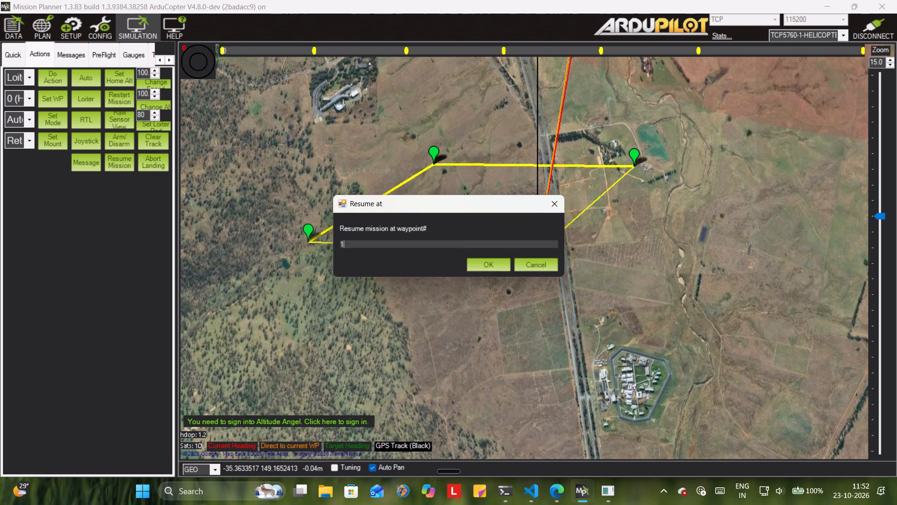
{"action": "key", "text": "BackSpace"}
{"action": "key", "text": "0"}
{"action": "key", "text": "Return"}
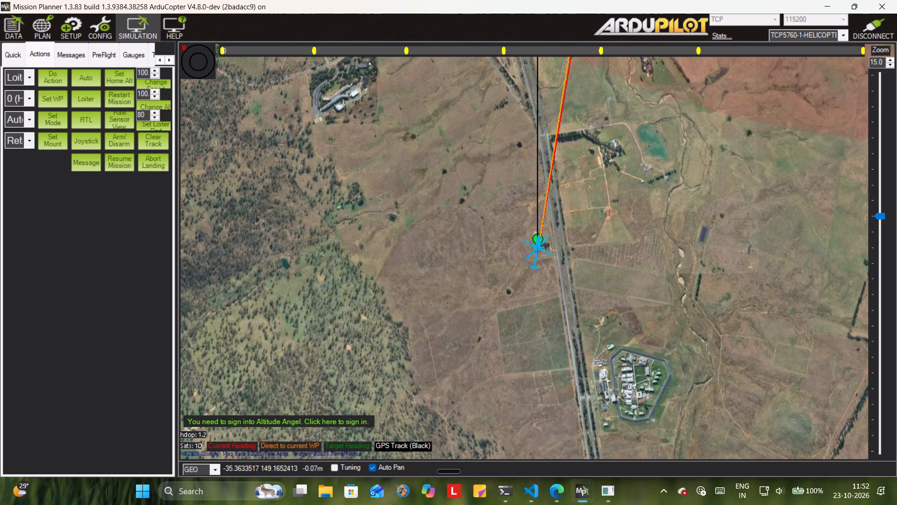
{"action": "left_click", "coordinate": [590, 258]}
In the flight plan, place five new waypoints on the map around the home position at the default altitude of 100 m.
{"action": "left_click", "coordinate": [49, 23]}
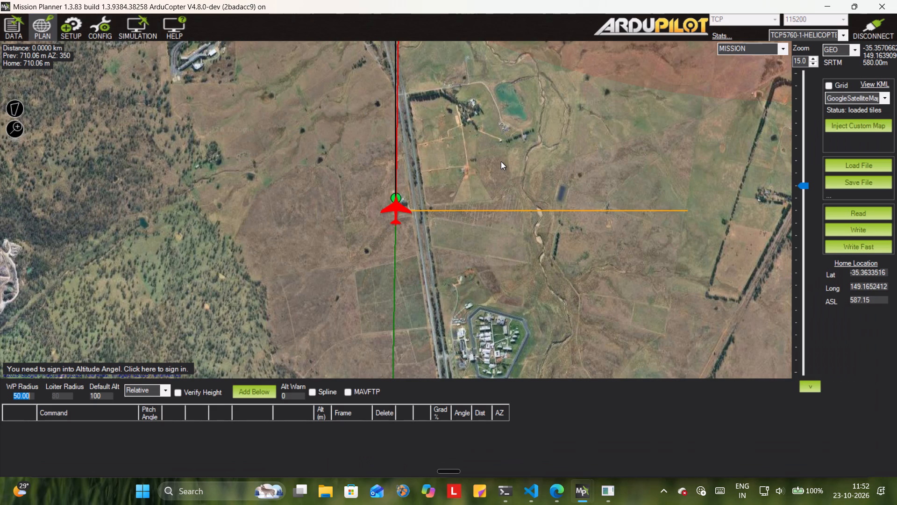
{"action": "left_click", "coordinate": [501, 161]}
{"action": "left_click", "coordinate": [324, 152]}
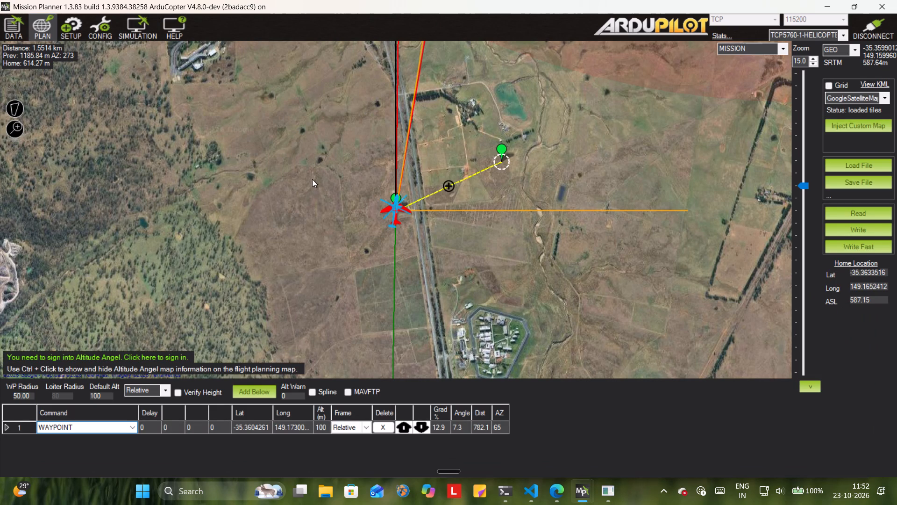
{"action": "left_click", "coordinate": [313, 117]}
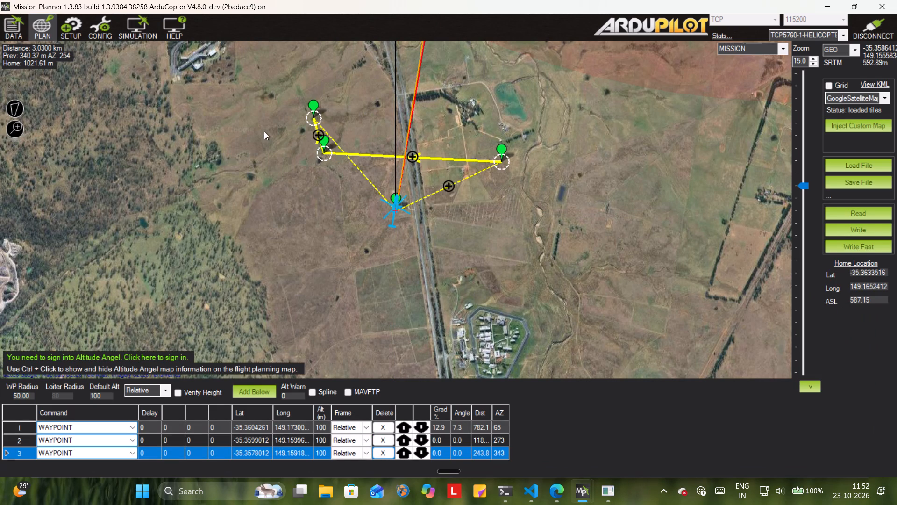
{"action": "left_click", "coordinate": [197, 212]}
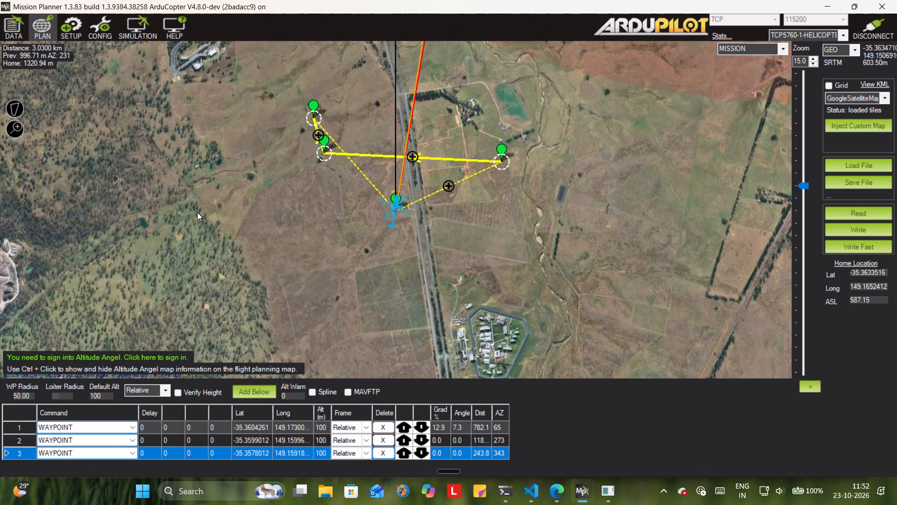
{"action": "left_click", "coordinate": [527, 80]}
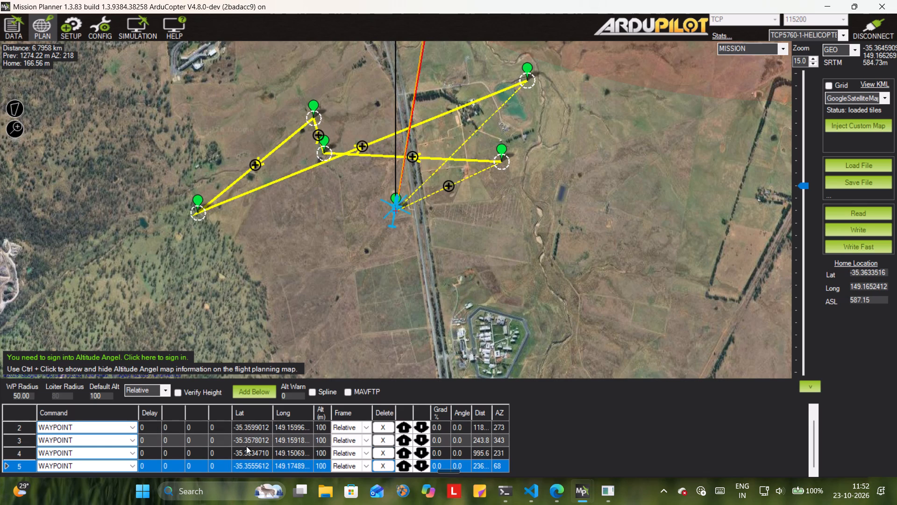
Change the first mission command from a waypoint to TAKEOFF.
{"action": "scroll", "coordinate": [243, 446], "scroll_direction": "up", "scroll_amount": 2}
{"action": "scroll", "coordinate": [134, 424], "scroll_direction": "up", "scroll_amount": 5}
{"action": "left_click", "coordinate": [131, 424]}
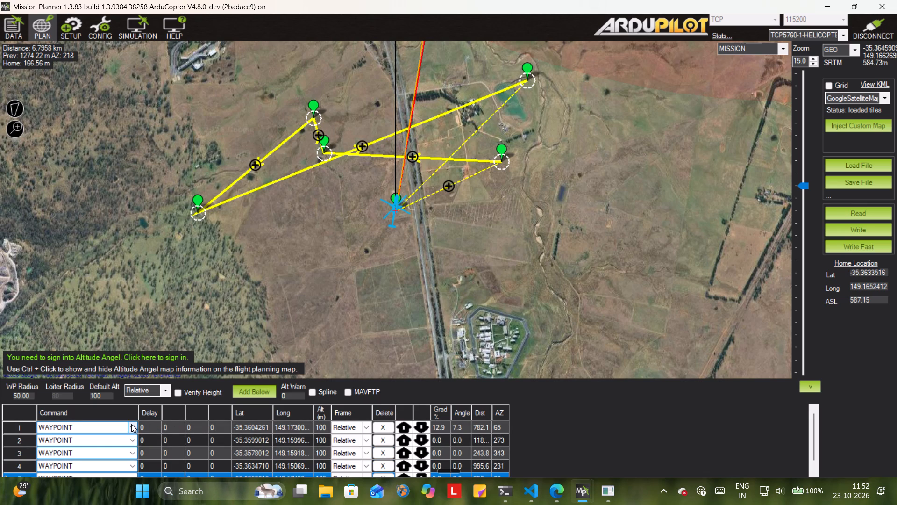
{"action": "left_click", "coordinate": [111, 429]}
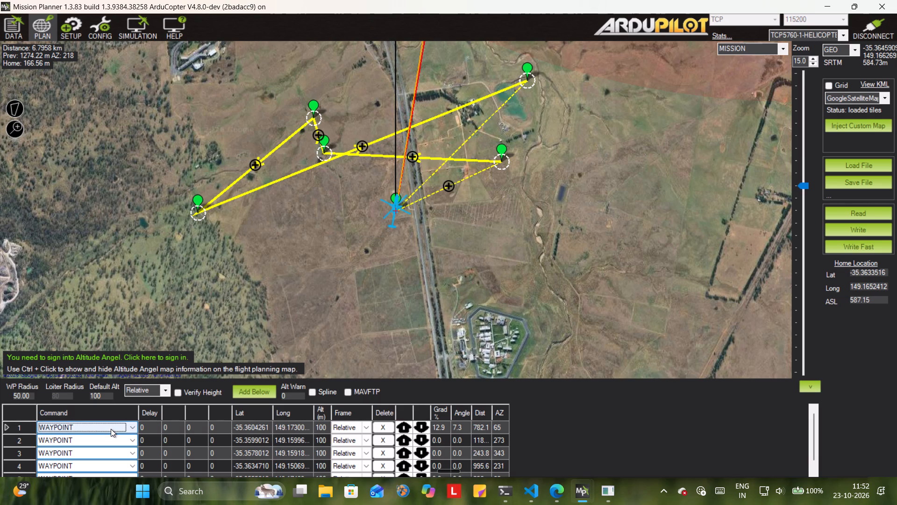
{"action": "left_click", "coordinate": [111, 429]}
{"action": "left_click", "coordinate": [50, 201]}
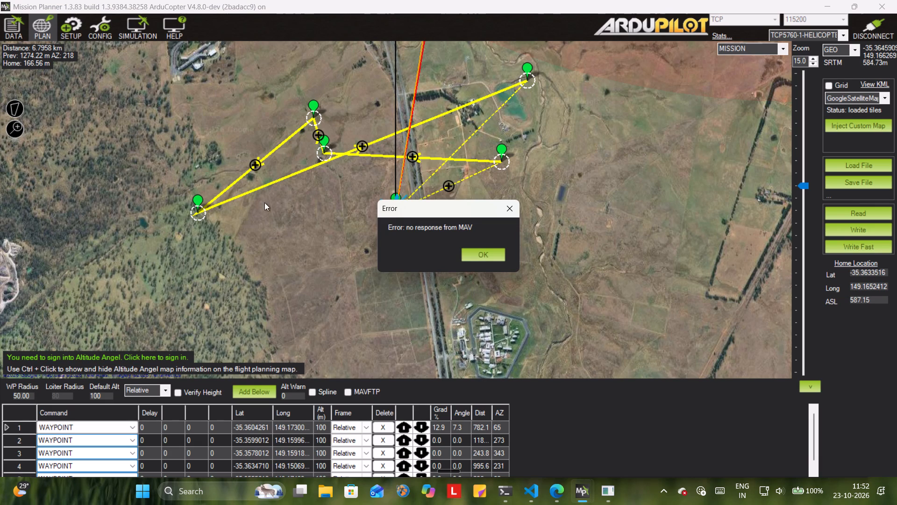
{"action": "left_click", "coordinate": [491, 248]}
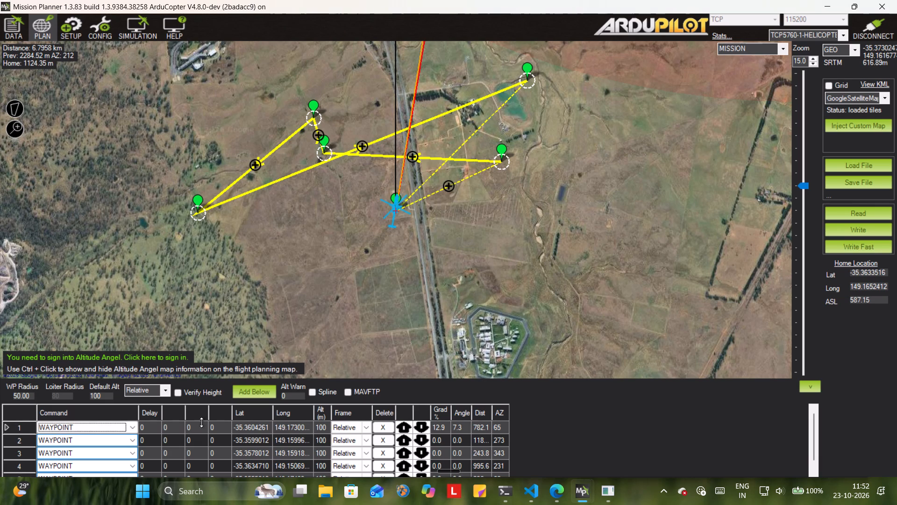
{"action": "left_click", "coordinate": [122, 426]}
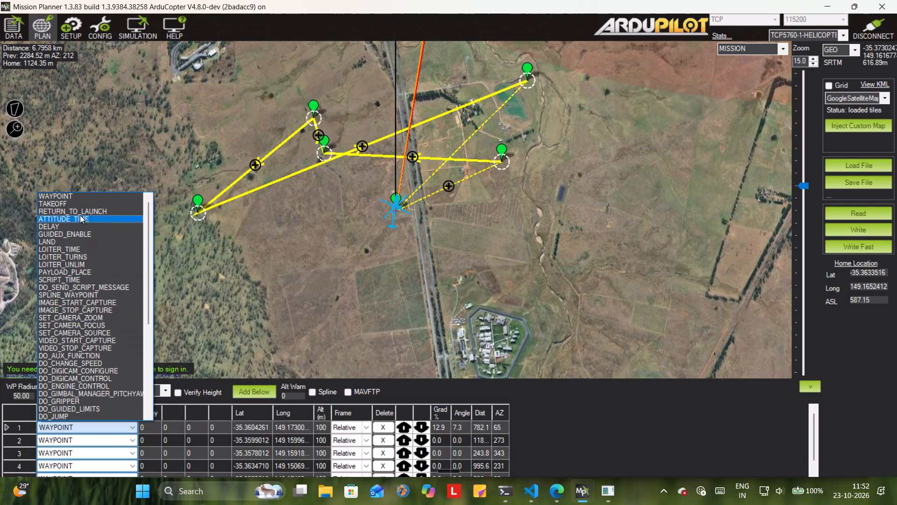
{"action": "left_click", "coordinate": [70, 203]}
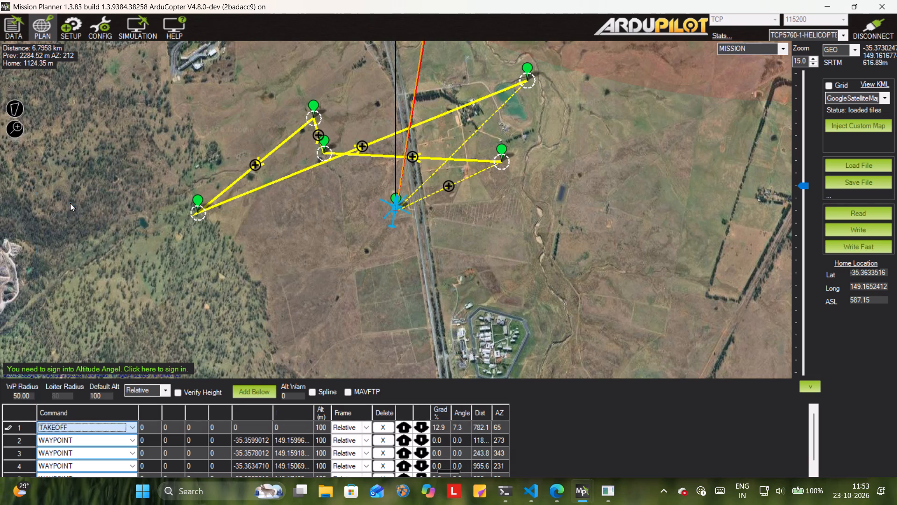
Add a takeoff command with an altitude of 20 m to the end of the mission.
{"action": "right_click", "coordinate": [221, 212]}
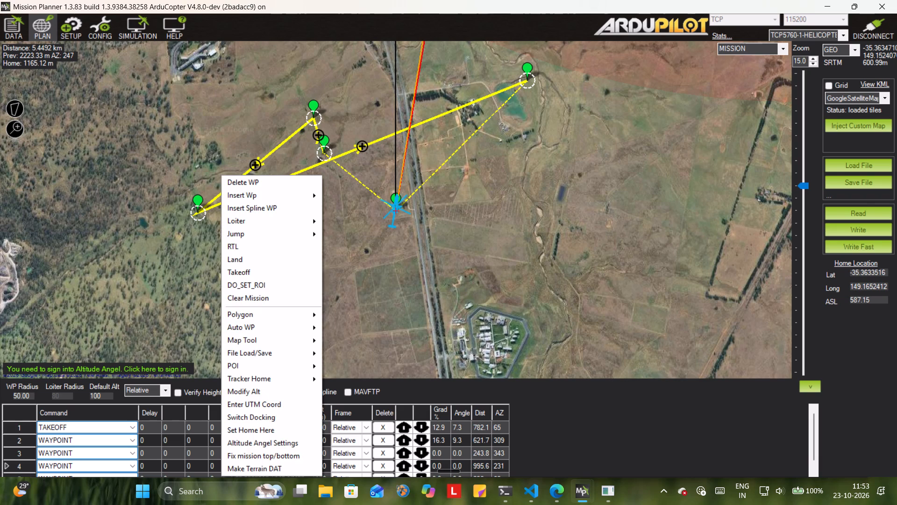
{"action": "left_click", "coordinate": [254, 274]}
{"action": "left_click", "coordinate": [408, 242]}
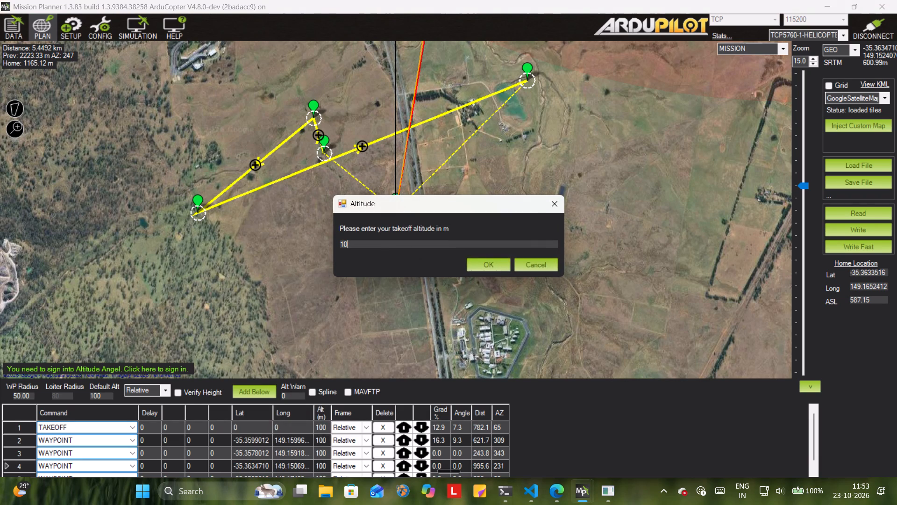
{"action": "key", "text": "BackSpace"}
{"action": "key", "text": "BackSpace"}
{"action": "type", "text": "20"}
{"action": "key", "text": "Return"}
Change the command of mission row 6 to WAYPOINT.
{"action": "scroll", "coordinate": [221, 433], "scroll_direction": "up", "scroll_amount": 1}
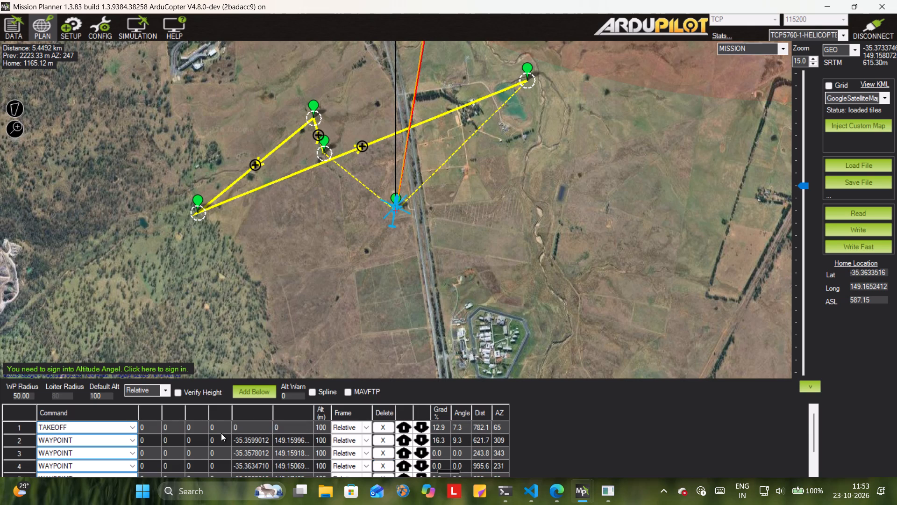
{"action": "scroll", "coordinate": [221, 433], "scroll_direction": "up", "scroll_amount": 1}
{"action": "scroll", "coordinate": [204, 434], "scroll_direction": "down", "scroll_amount": 1}
{"action": "left_click", "coordinate": [134, 462]}
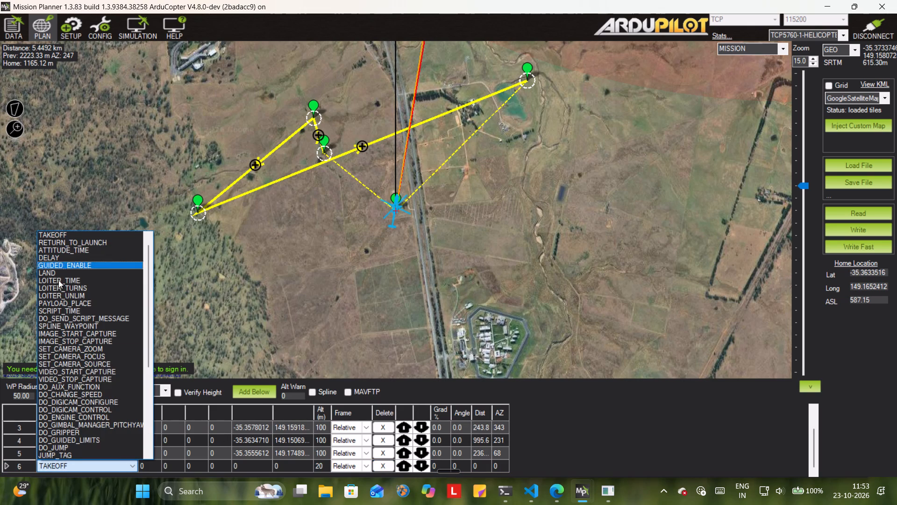
{"action": "scroll", "coordinate": [90, 420], "scroll_direction": "down", "scroll_amount": 20}
{"action": "scroll", "coordinate": [90, 420], "scroll_direction": "down", "scroll_amount": 20}
{"action": "scroll", "coordinate": [90, 420], "scroll_direction": "down", "scroll_amount": 20}
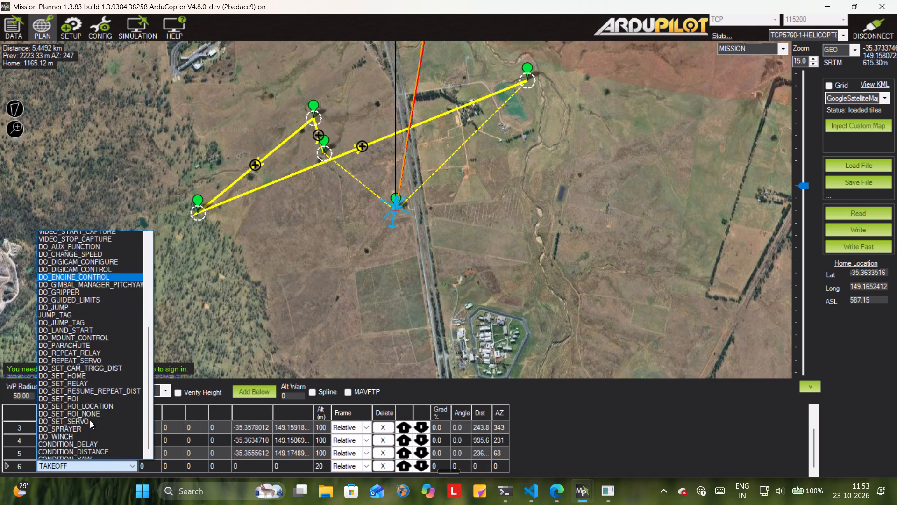
{"action": "scroll", "coordinate": [90, 420], "scroll_direction": "down", "scroll_amount": 20}
{"action": "scroll", "coordinate": [90, 420], "scroll_direction": "down", "scroll_amount": 20}
{"action": "scroll", "coordinate": [90, 420], "scroll_direction": "down", "scroll_amount": 15}
{"action": "left_click", "coordinate": [84, 464]}
{"action": "left_click", "coordinate": [84, 464]}
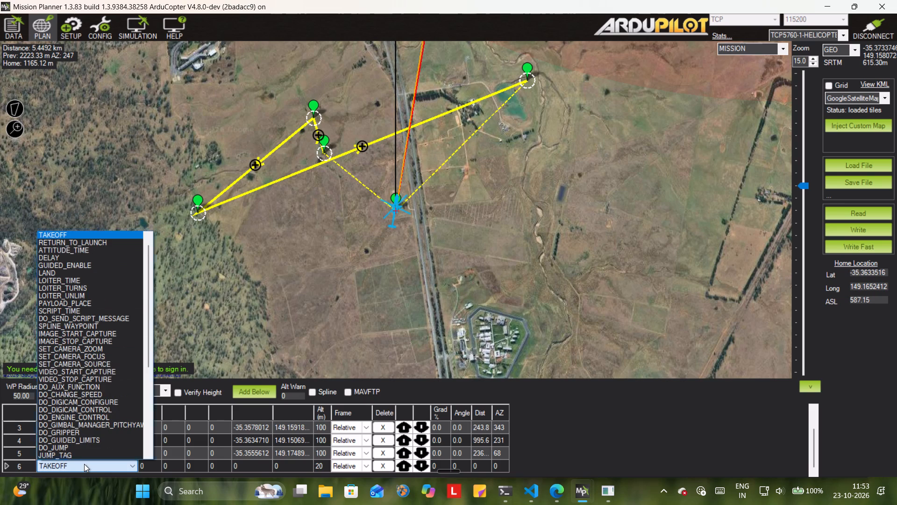
{"action": "type", "text": "ww"}
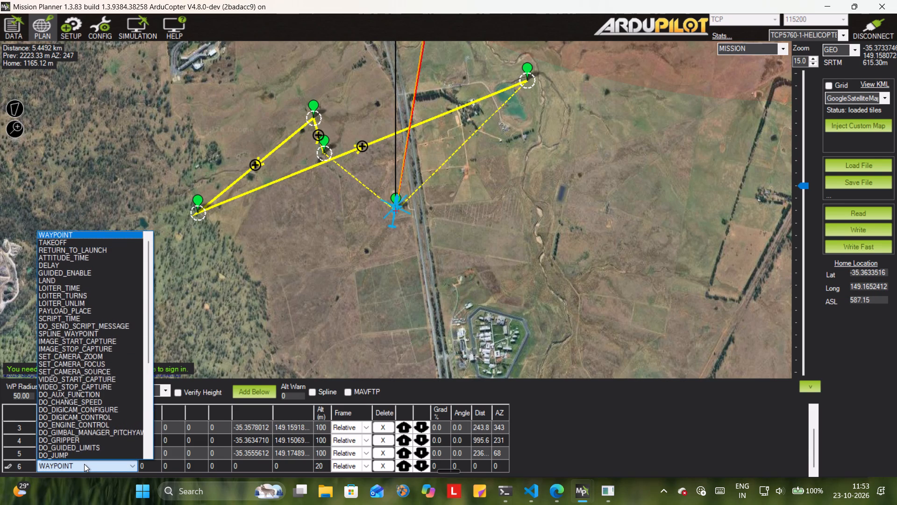
{"action": "key", "text": "Return"}
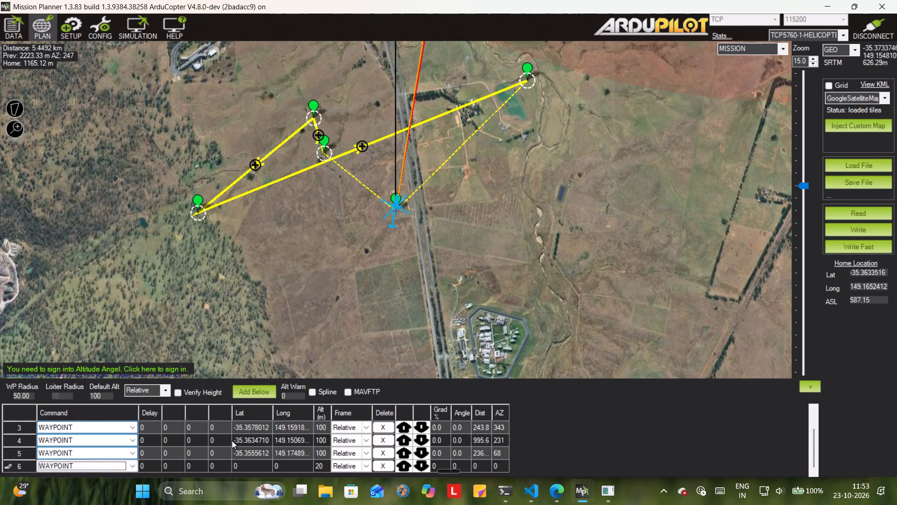
Add another takeoff command with an altitude of 20 m at the end of the mission.
{"action": "scroll", "coordinate": [232, 440], "scroll_direction": "down", "scroll_amount": 1}
{"action": "right_click", "coordinate": [273, 260]}
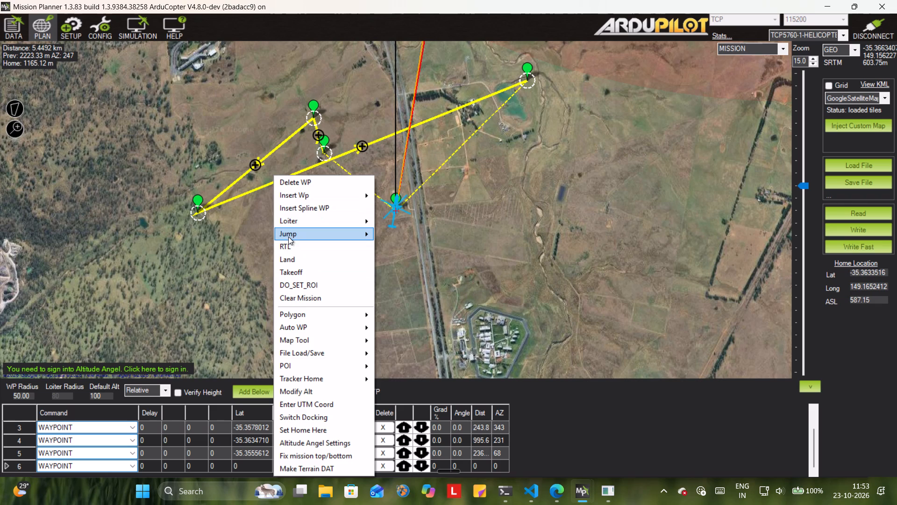
{"action": "left_click", "coordinate": [291, 273]}
{"action": "left_click", "coordinate": [370, 244]}
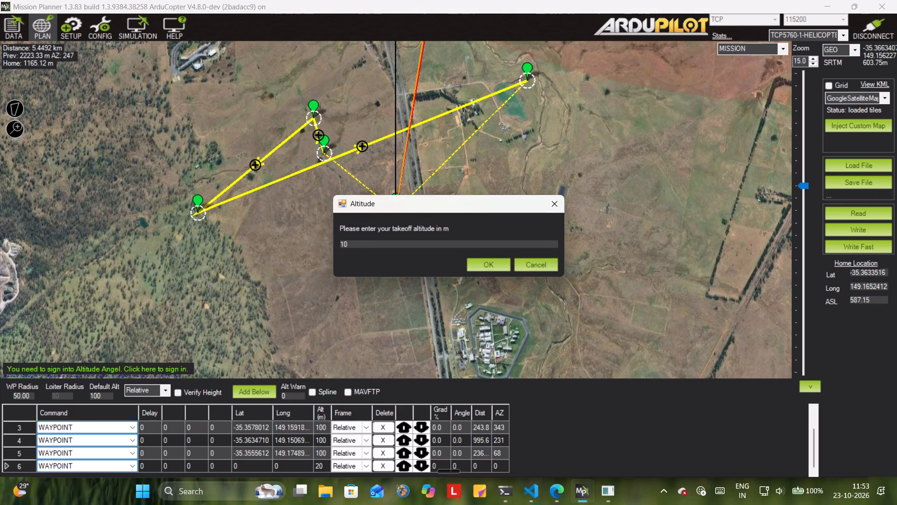
{"action": "key", "text": "BackSpace"}
{"action": "key", "text": "BackSpace"}
{"action": "type", "text": "20"}
{"action": "key", "text": "Return"}
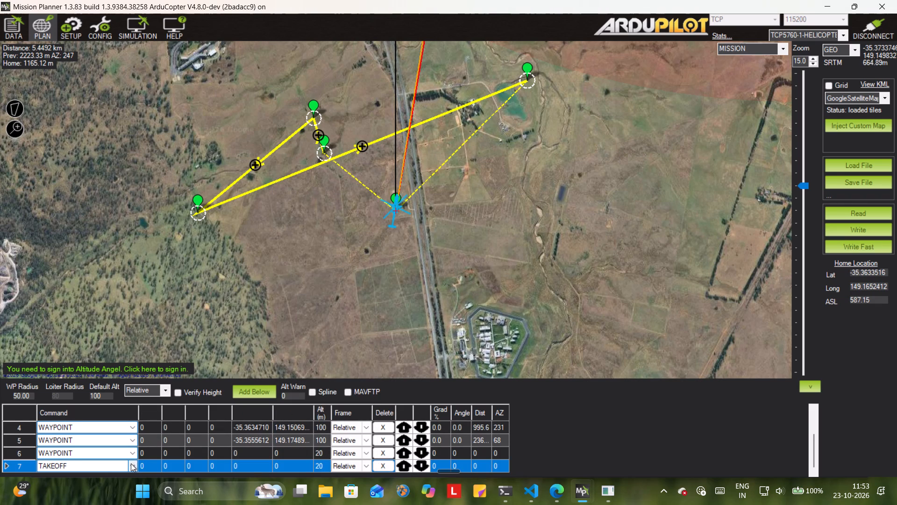
Delete all mission commands above the final TAKEOFF row so only the takeoff at 20 m remains.
{"action": "scroll", "coordinate": [132, 469], "scroll_direction": "up", "scroll_amount": 5}
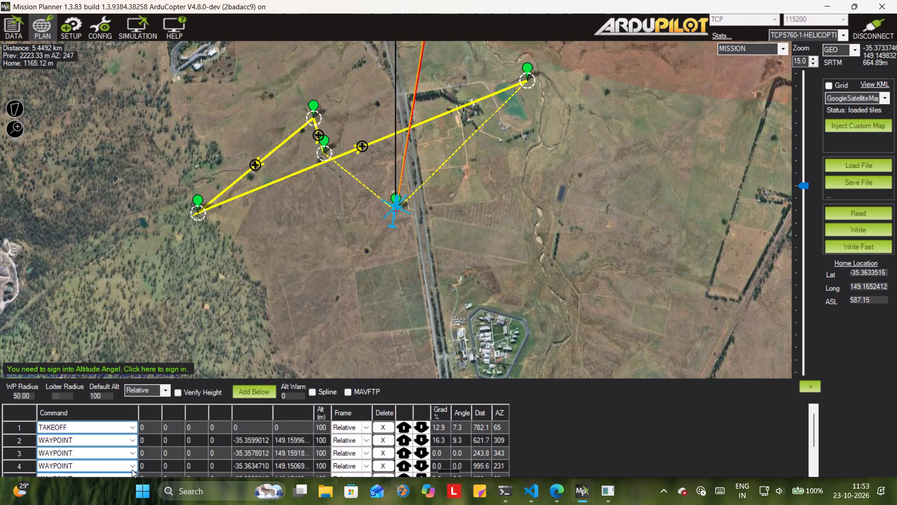
{"action": "left_click", "coordinate": [379, 429]}
{"action": "triple_click", "coordinate": [379, 429]}
{"action": "double_click", "coordinate": [379, 429]}
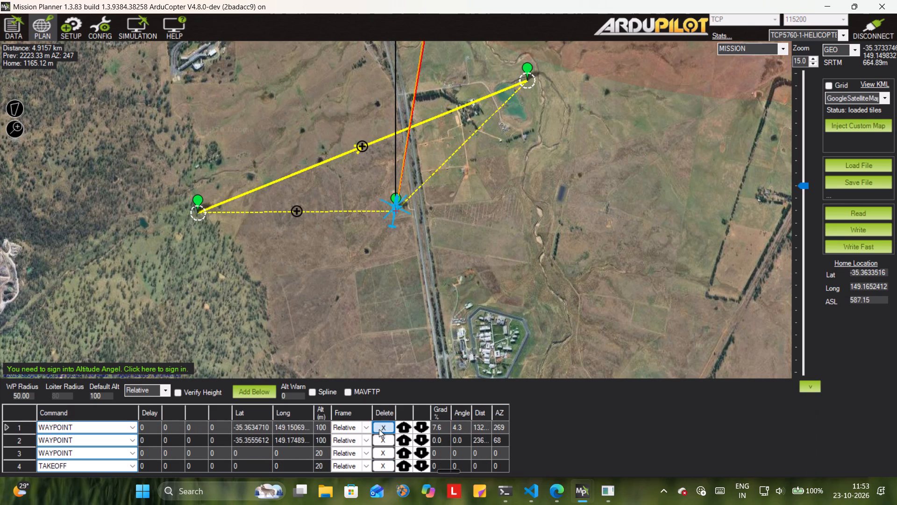
{"action": "left_click", "coordinate": [379, 429]}
{"action": "left_click", "coordinate": [379, 429]}
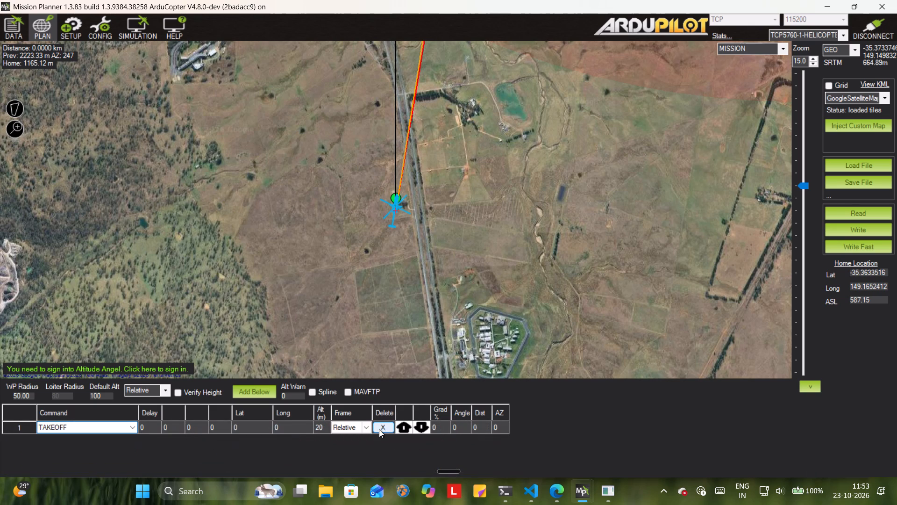
Add a blank WAYPOINT command below the takeoff.
{"action": "left_click", "coordinate": [496, 161]}
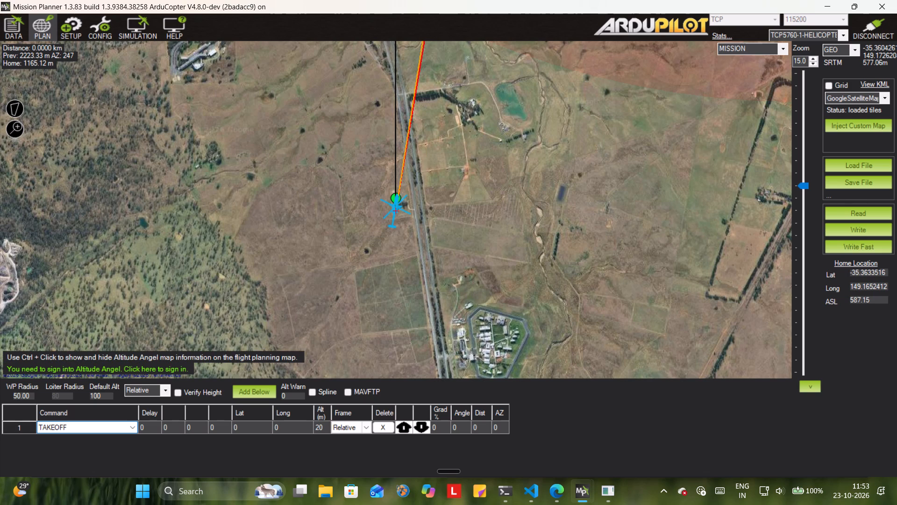
{"action": "left_click", "coordinate": [484, 166]}
{"action": "left_click", "coordinate": [346, 180]}
{"action": "left_click", "coordinate": [243, 392]}
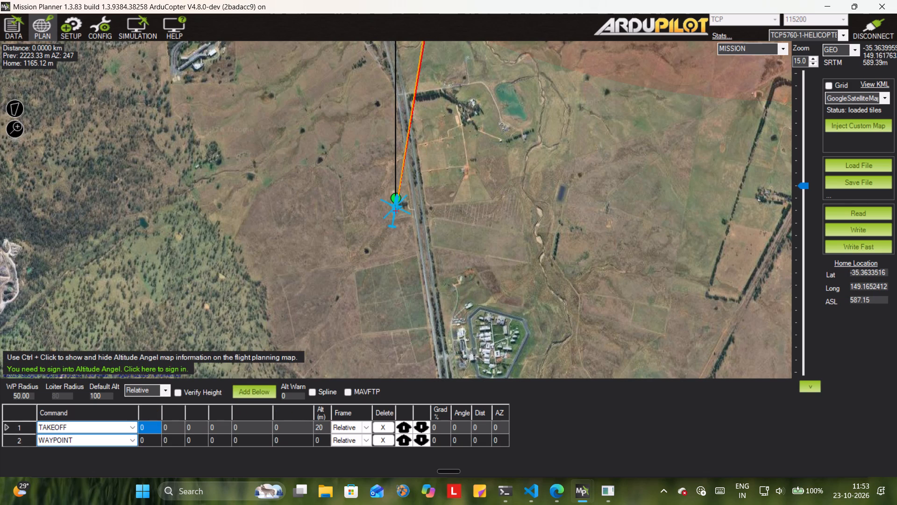
Place five waypoints at 100 m altitude on the map around the home position, ending southwest of home.
{"action": "left_click", "coordinate": [464, 172]}
{"action": "left_click", "coordinate": [330, 162]}
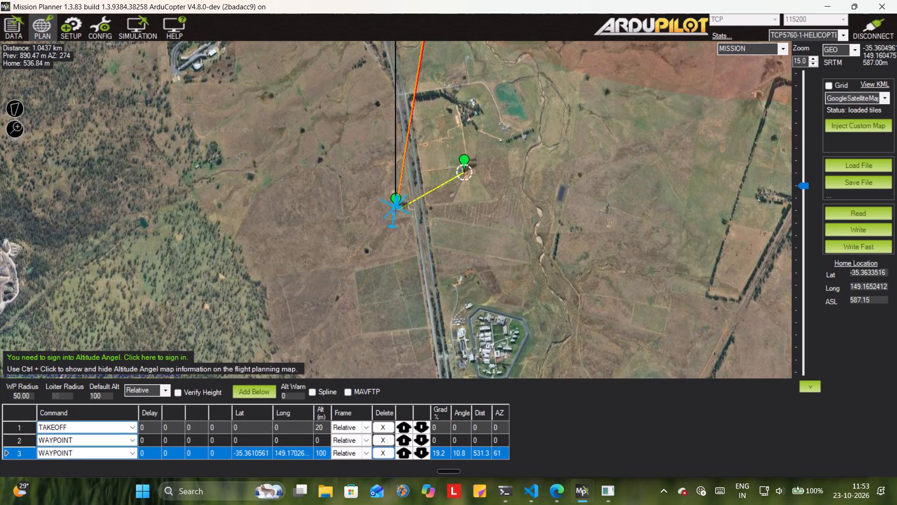
{"action": "left_click", "coordinate": [351, 94]}
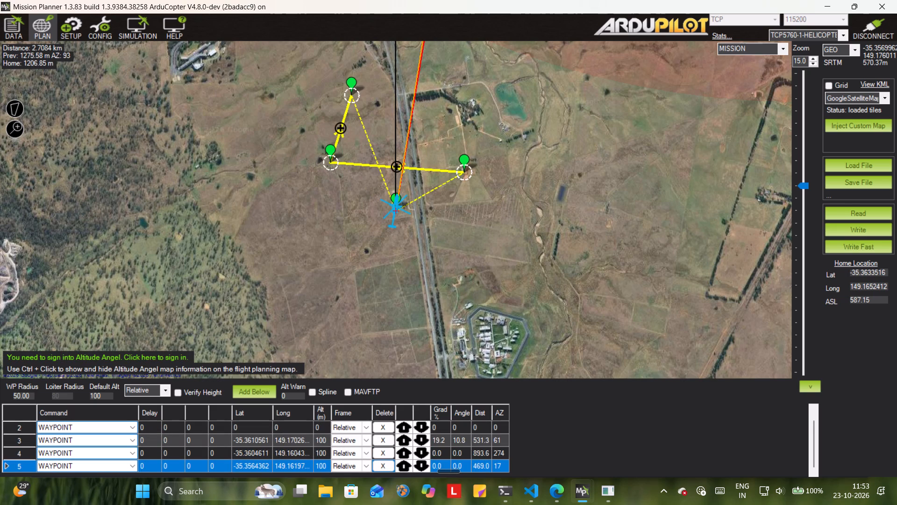
{"action": "left_click", "coordinate": [542, 104]}
{"action": "left_click", "coordinate": [274, 247]}
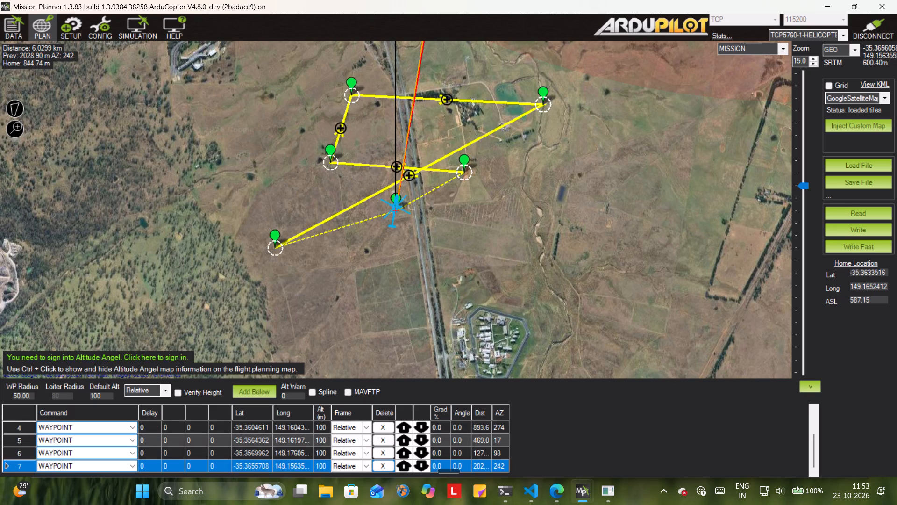
Change the command of mission row 7 to RETURN_TO_LAUNCH.
{"action": "left_click", "coordinate": [133, 462]}
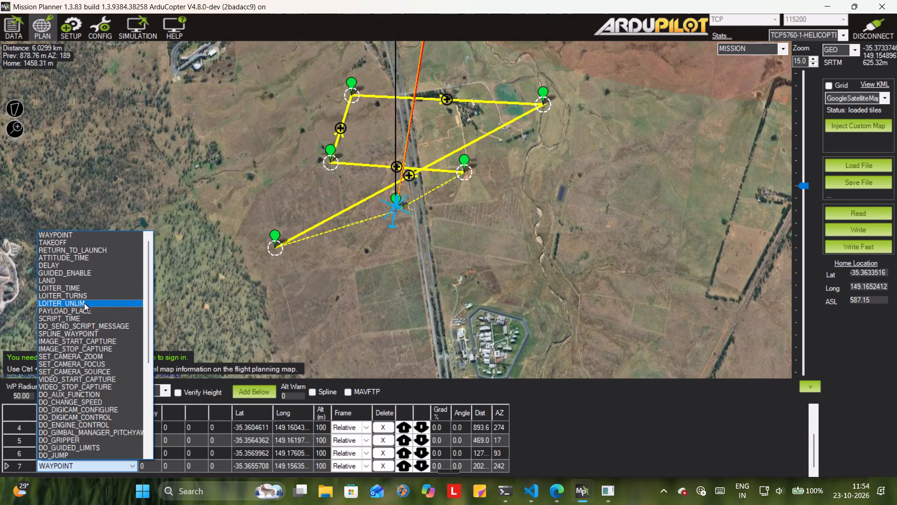
{"action": "left_click", "coordinate": [84, 251]}
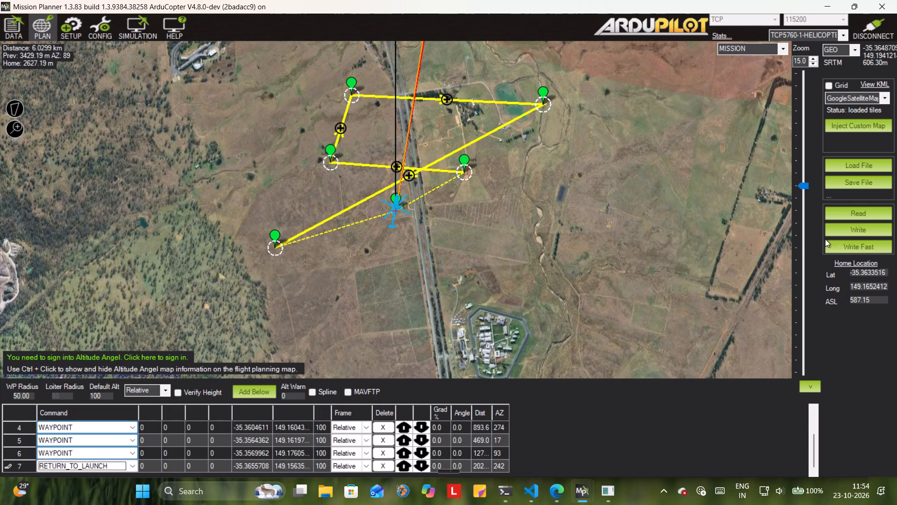
Write the mission to the simulated helicopter, accepting the zero altitude of waypoint 2.
{"action": "left_click", "coordinate": [844, 230]}
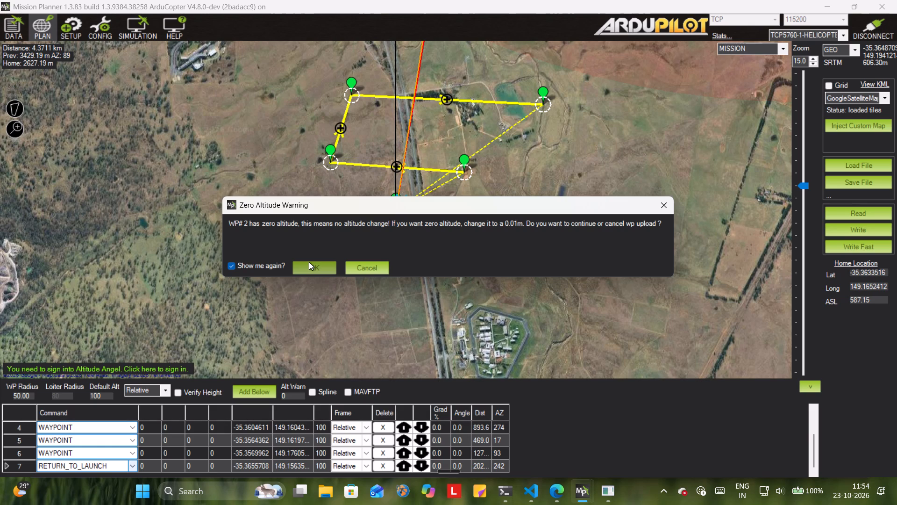
{"action": "left_click", "coordinate": [309, 262]}
Read the mission back from the simulated helicopter.
{"action": "left_click", "coordinate": [835, 212]}
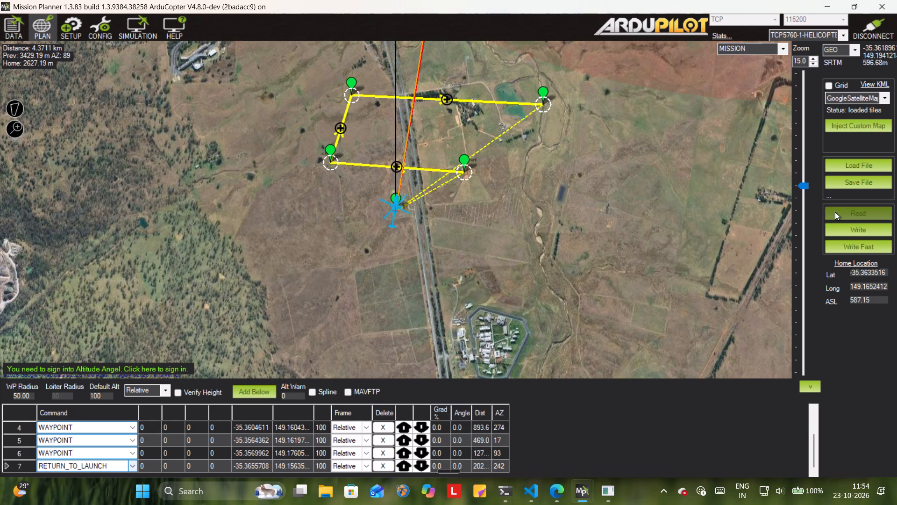
{"action": "left_click", "coordinate": [480, 257]}
{"action": "left_click", "coordinate": [480, 260]}
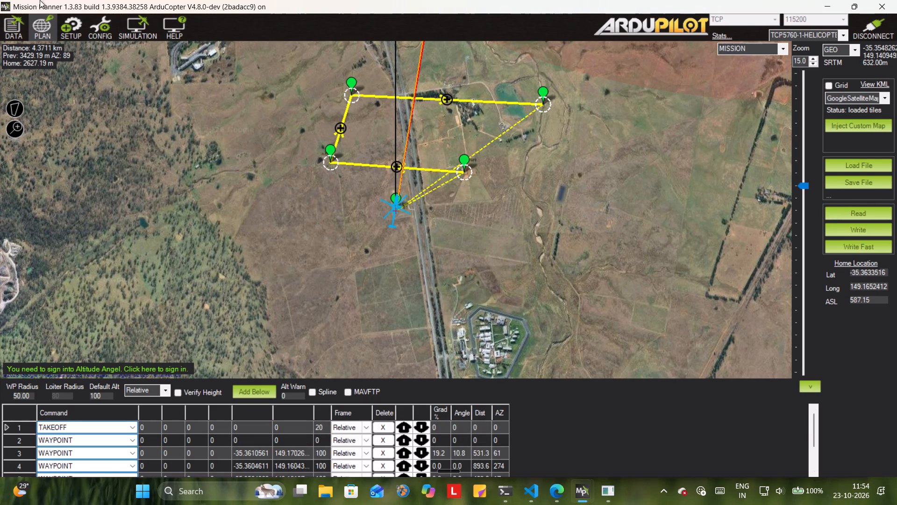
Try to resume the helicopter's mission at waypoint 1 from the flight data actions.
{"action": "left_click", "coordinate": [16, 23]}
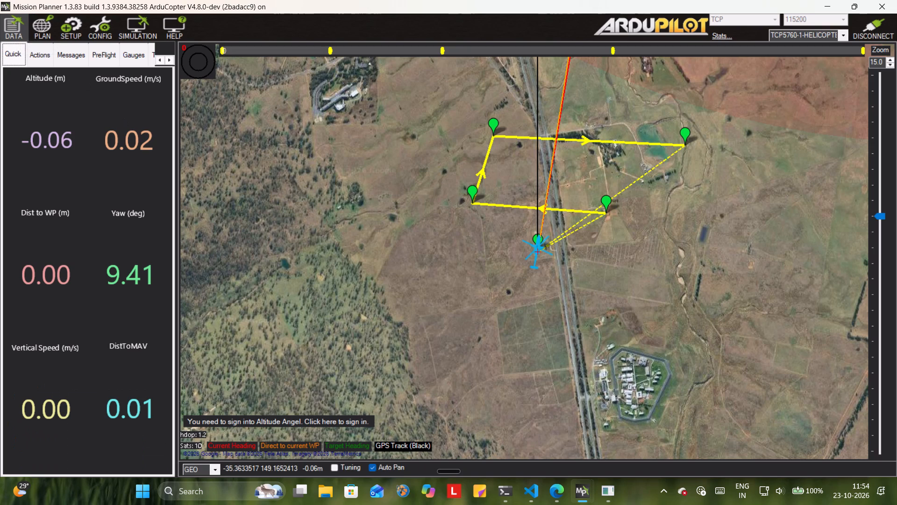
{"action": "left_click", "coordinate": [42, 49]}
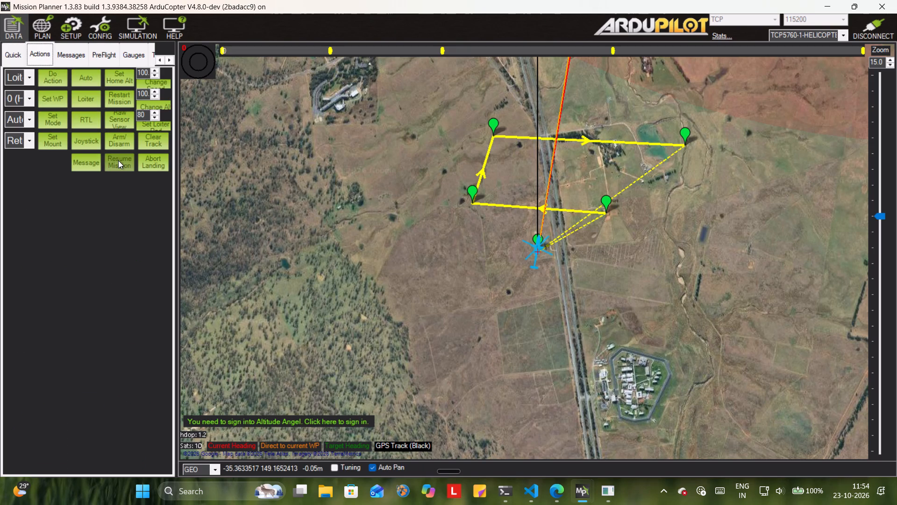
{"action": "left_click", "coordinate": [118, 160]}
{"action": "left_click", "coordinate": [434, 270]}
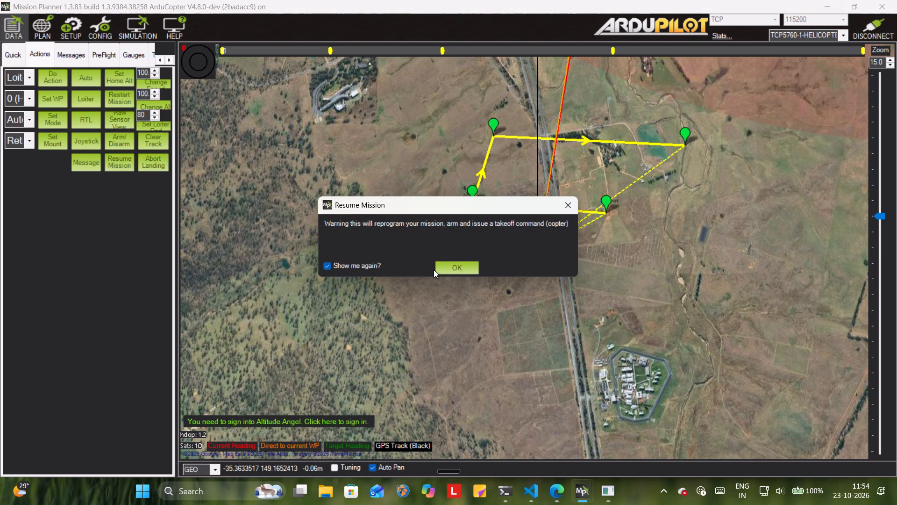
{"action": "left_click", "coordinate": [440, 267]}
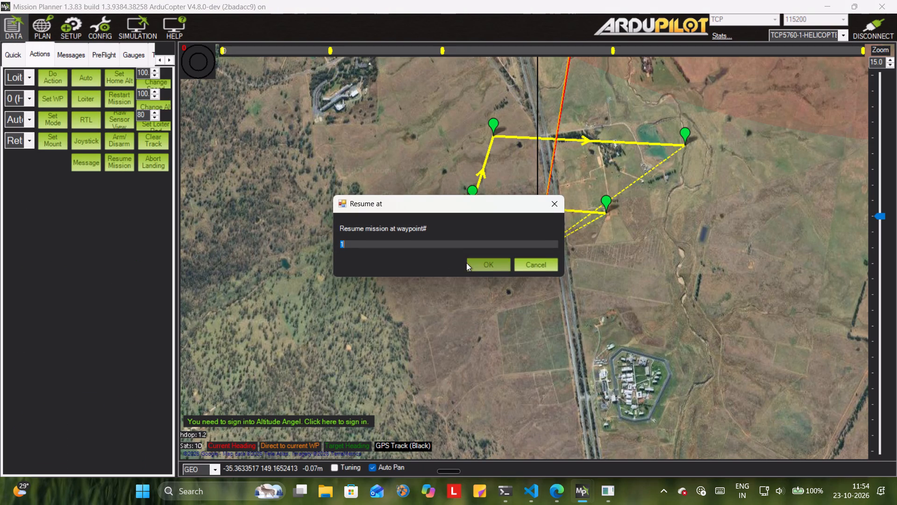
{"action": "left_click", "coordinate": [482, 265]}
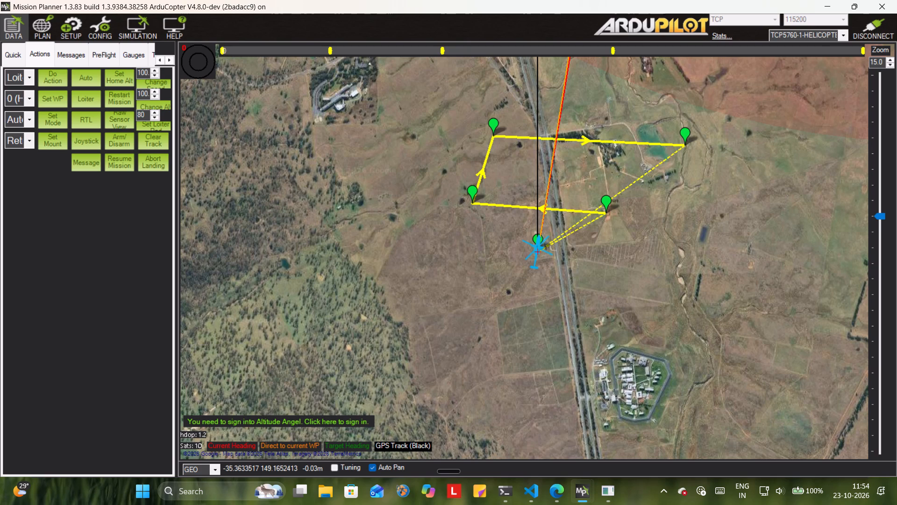
Start a Multirotor simulation with the Latest (Dev) firmware in place of the helicopter.
{"action": "left_click", "coordinate": [846, 36]}
{"action": "left_click", "coordinate": [831, 35]}
{"action": "left_click", "coordinate": [831, 35]}
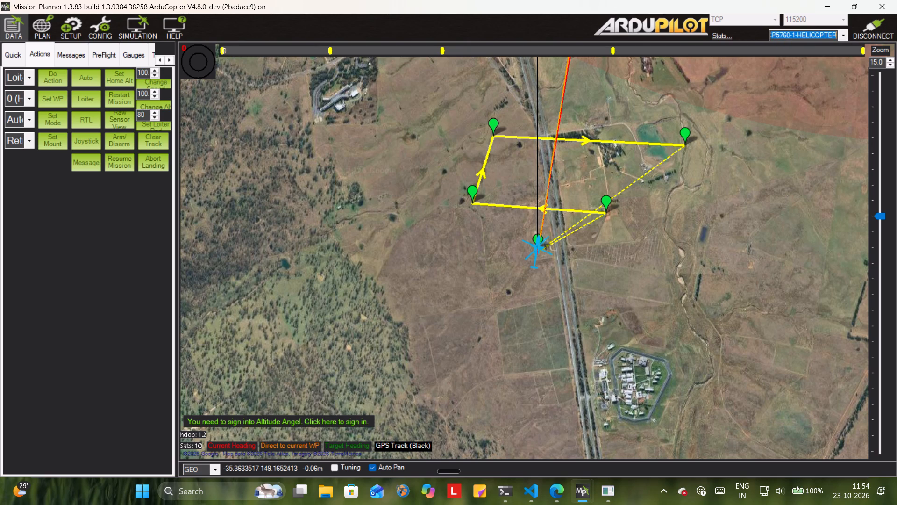
{"action": "left_click", "coordinate": [142, 29]}
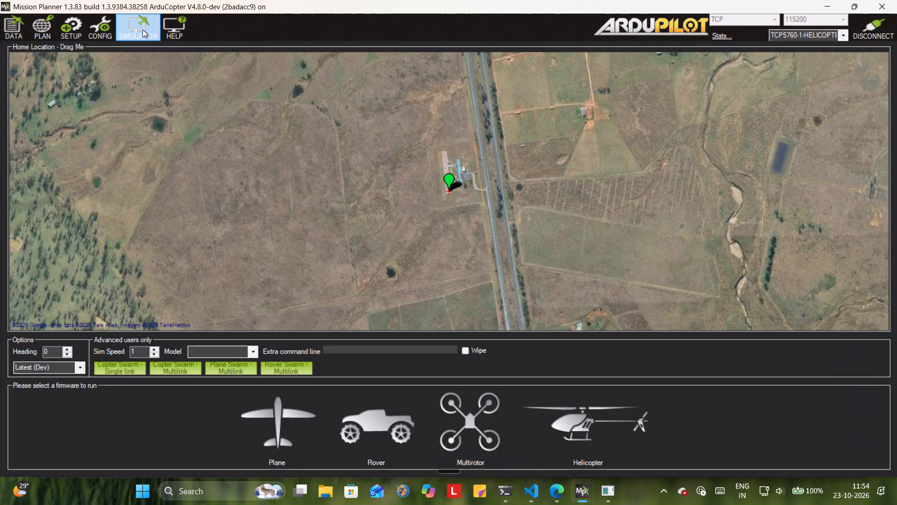
{"action": "left_click", "coordinate": [487, 421]}
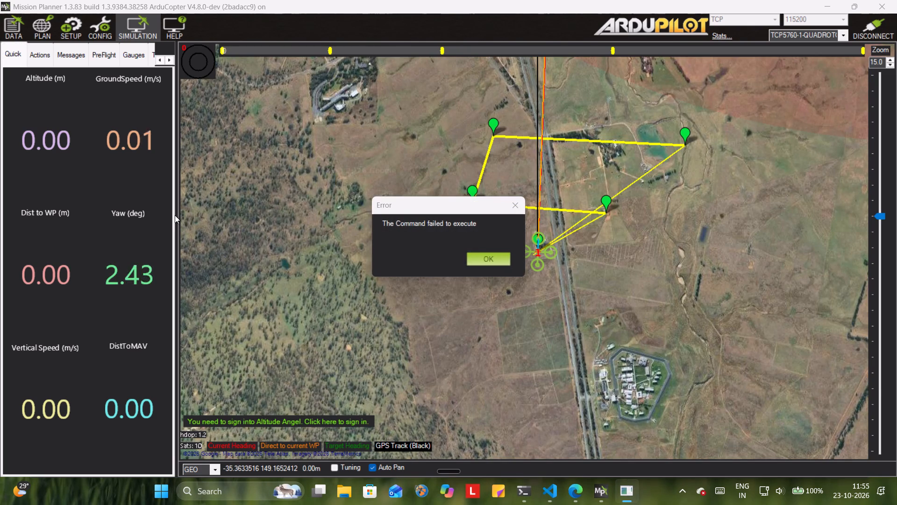
{"action": "left_click", "coordinate": [498, 258]}
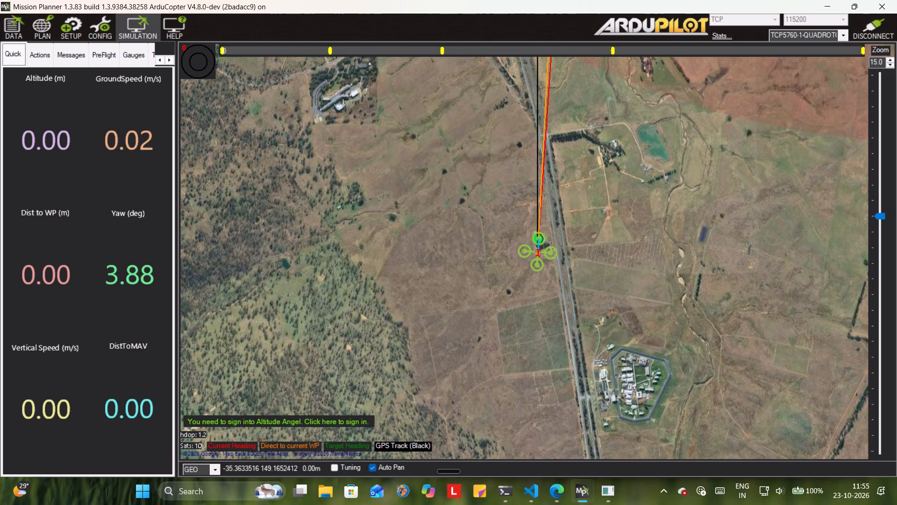
Write the planned mission to the simulated multirotor, accepting the zero altitude of waypoint 2.
{"action": "left_click", "coordinate": [36, 32]}
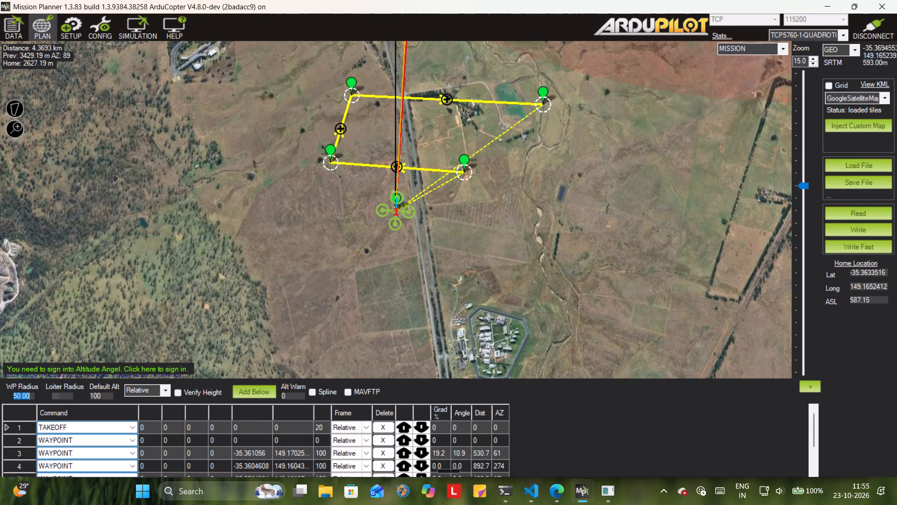
{"action": "left_click", "coordinate": [858, 233]}
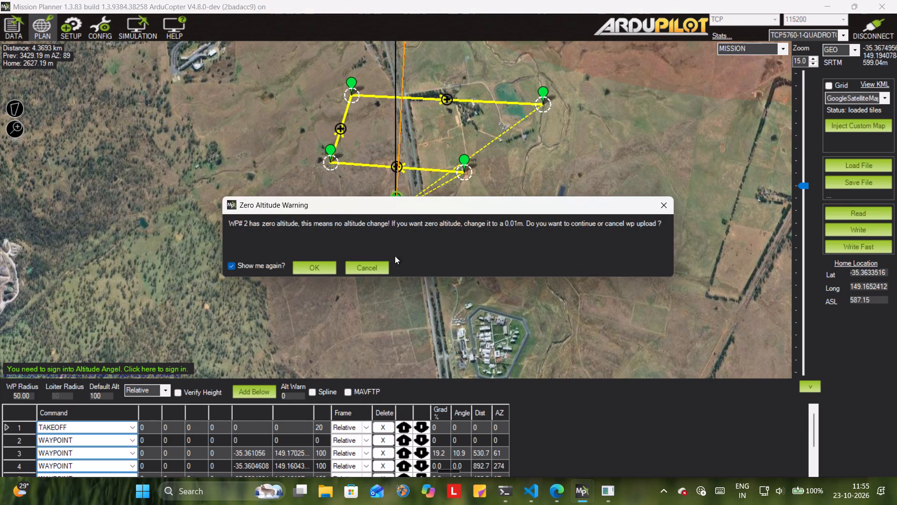
{"action": "left_click", "coordinate": [319, 265]}
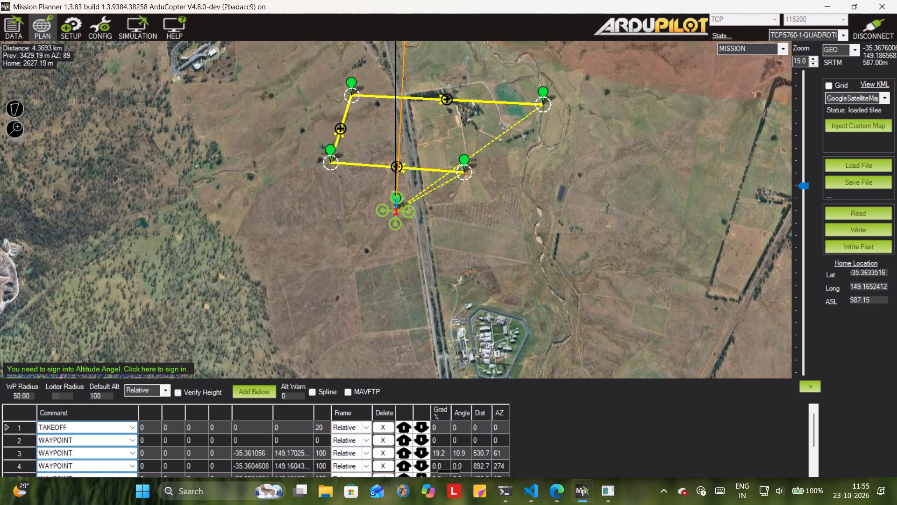
Read the mission back from the multirotor and check its command list down to RETURN_TO_LAUNCH.
{"action": "left_click", "coordinate": [881, 211]}
{"action": "left_click", "coordinate": [475, 258]}
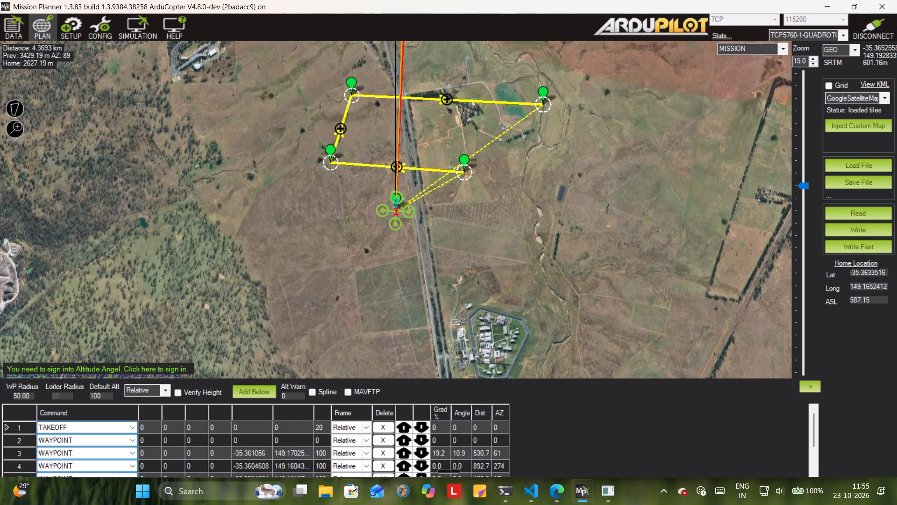
{"action": "scroll", "coordinate": [539, 432], "scroll_direction": "down", "scroll_amount": 2}
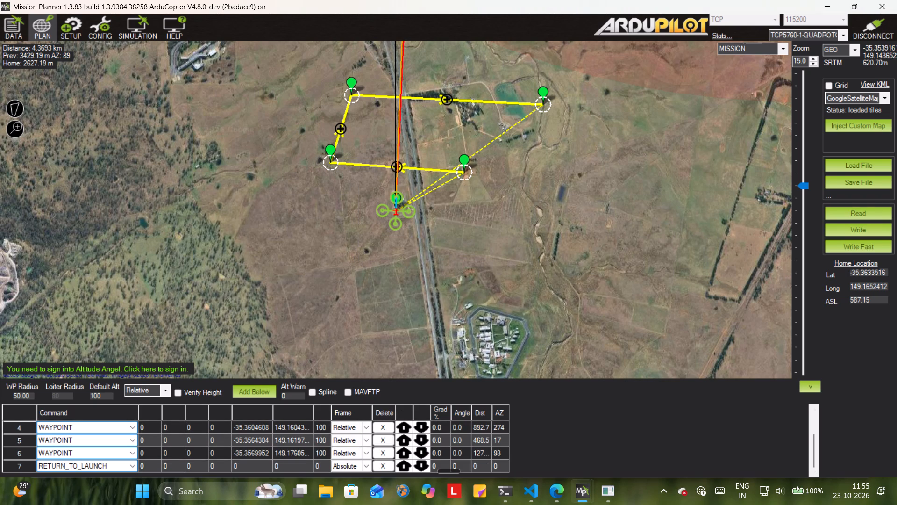
Resume the multirotor's mission at waypoint 0 from the flight data actions.
{"action": "left_click", "coordinate": [14, 33]}
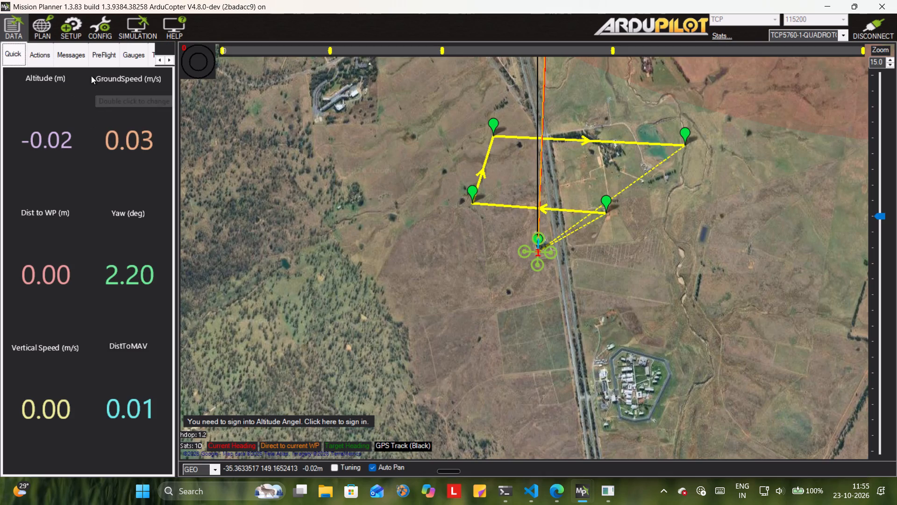
{"action": "left_click", "coordinate": [42, 54]}
{"action": "left_click", "coordinate": [115, 167]}
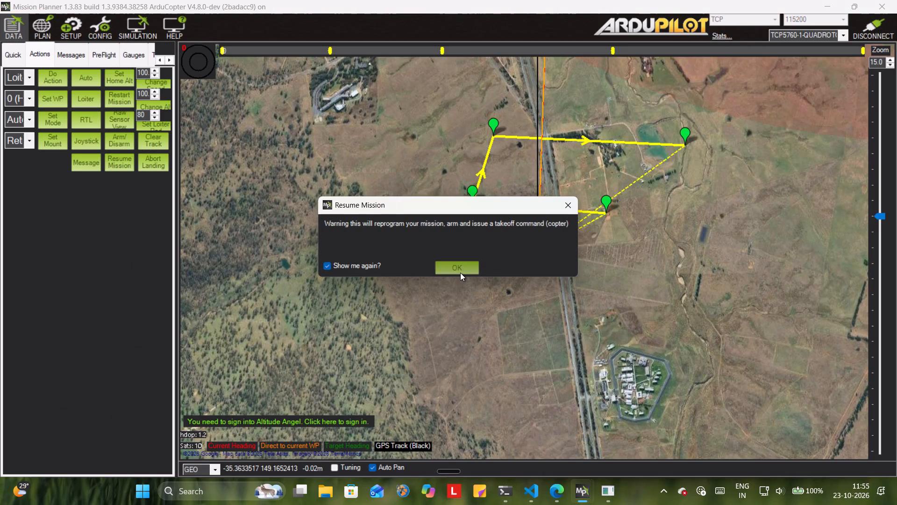
{"action": "left_click", "coordinate": [460, 273]}
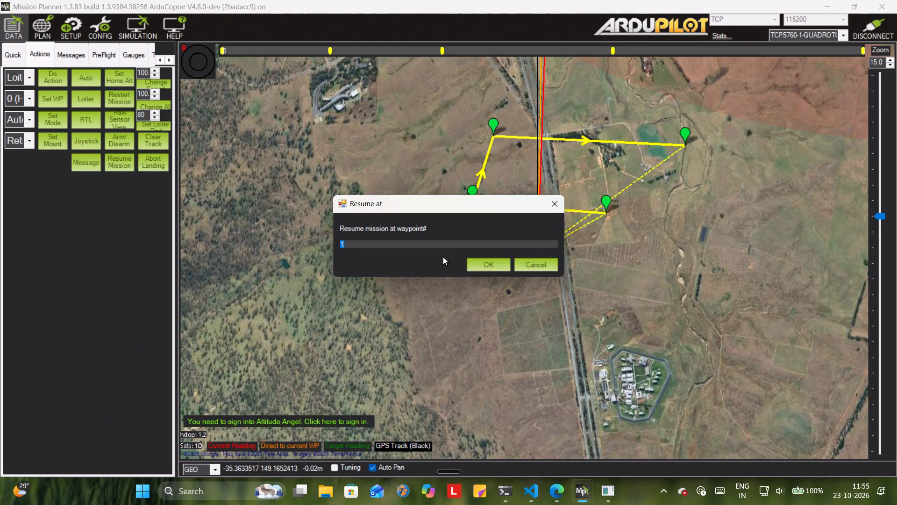
{"action": "key", "text": "BackSpace"}
{"action": "key", "text": "0"}
{"action": "key", "text": "Return"}
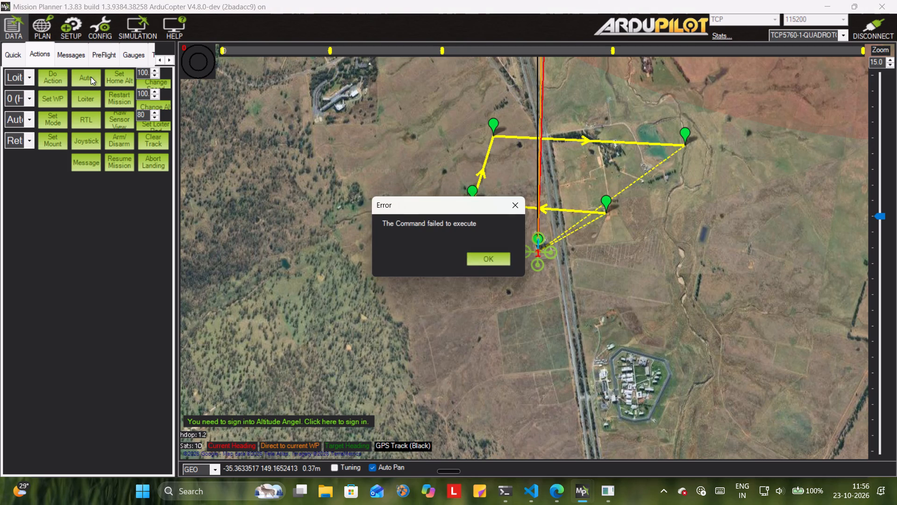
{"action": "left_click", "coordinate": [492, 259]}
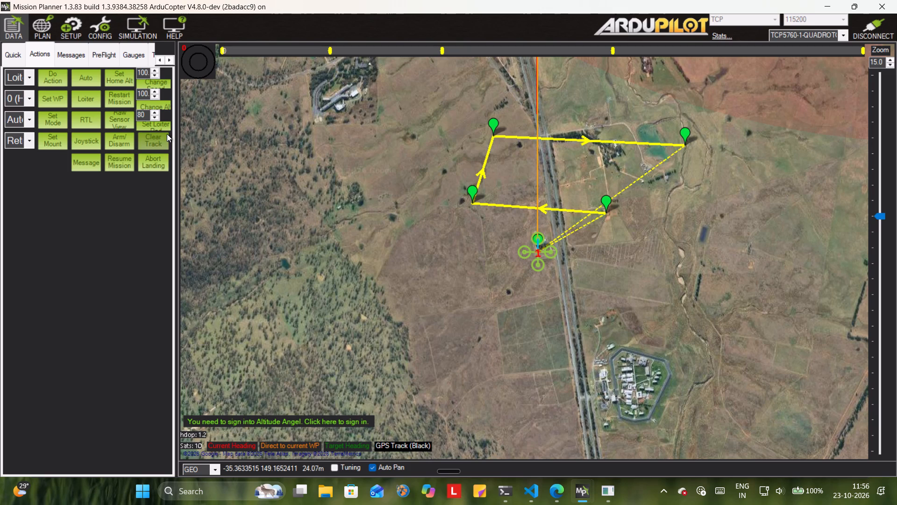
Restart the multirotor's mission.
{"action": "left_click", "coordinate": [122, 102]}
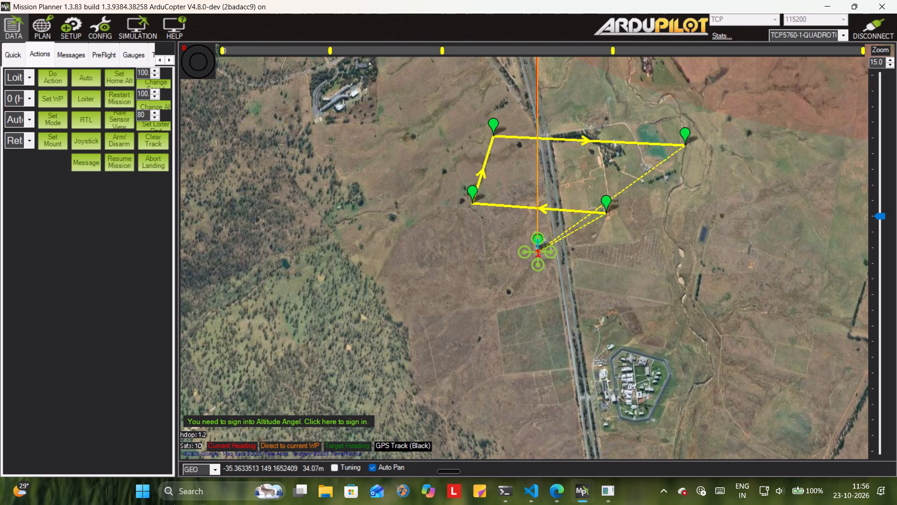
Resume the multirotor's mission at waypoint 1 and reset home to the loaded coordinates.
{"action": "left_click", "coordinate": [118, 168]}
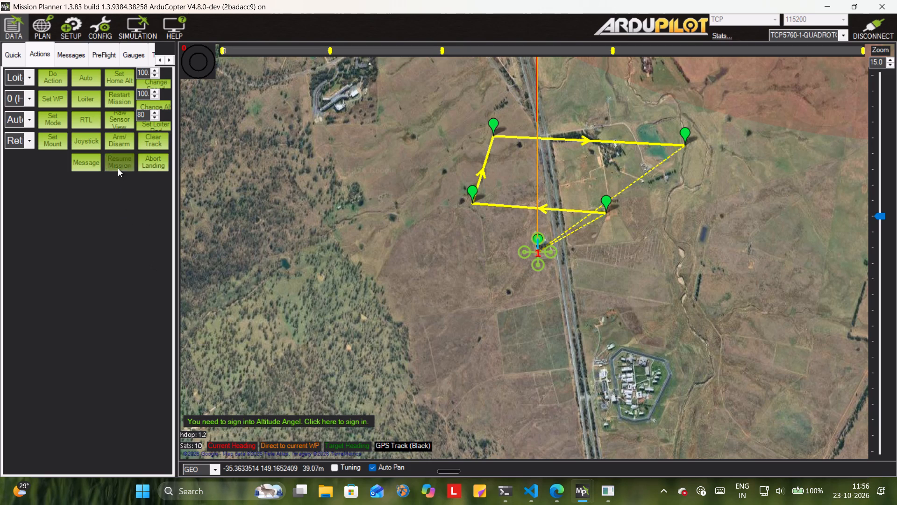
{"action": "left_click", "coordinate": [467, 267]}
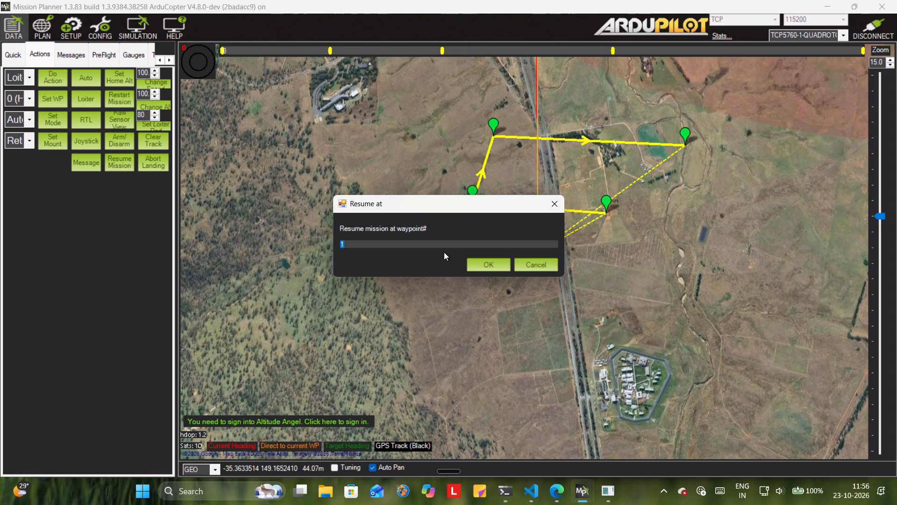
{"action": "left_click", "coordinate": [484, 271]}
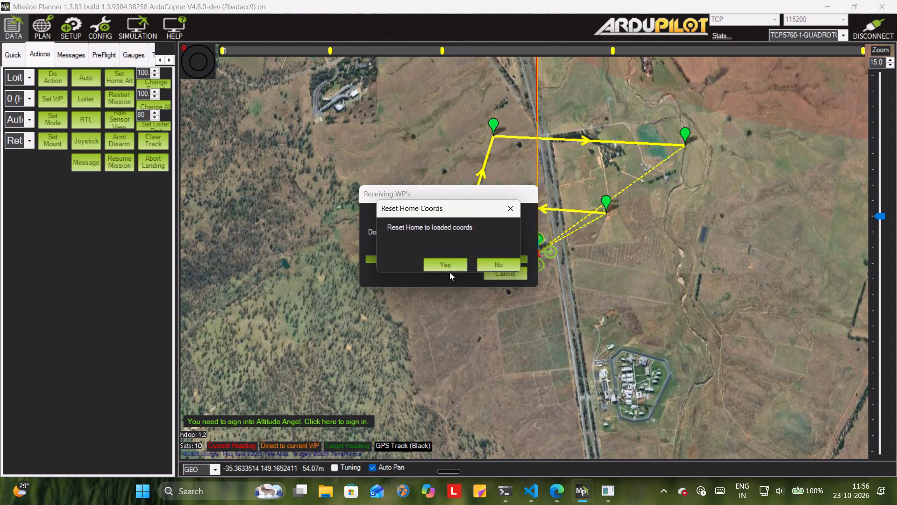
{"action": "left_click", "coordinate": [448, 268]}
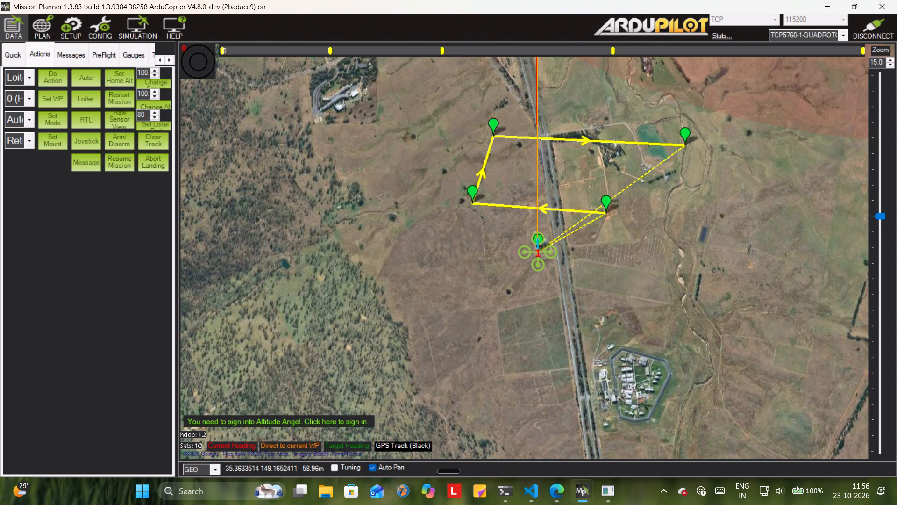
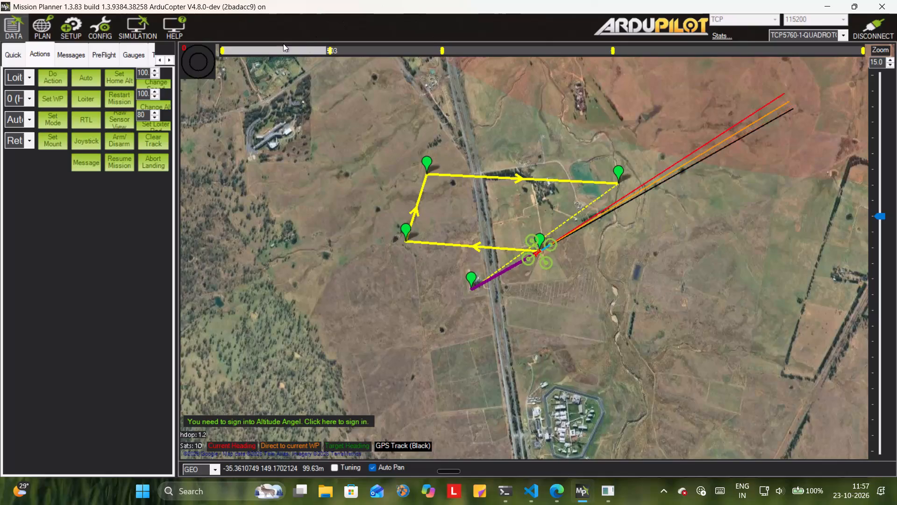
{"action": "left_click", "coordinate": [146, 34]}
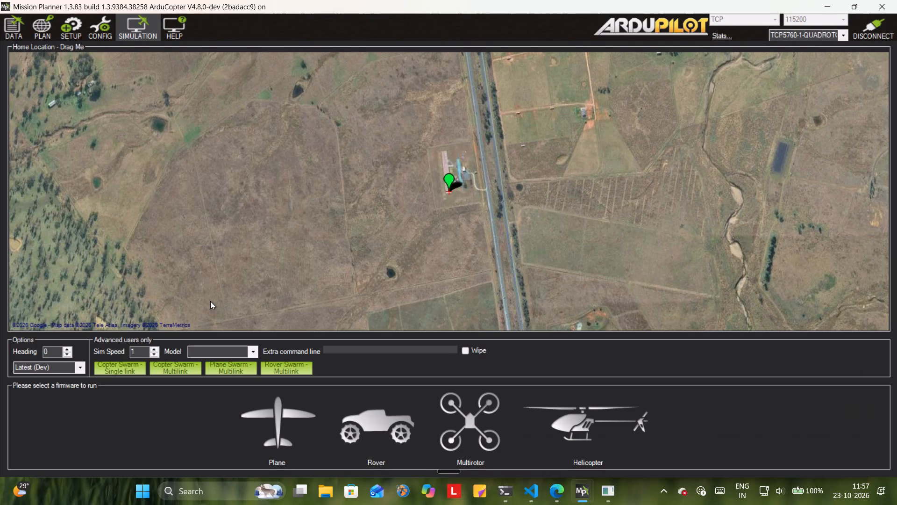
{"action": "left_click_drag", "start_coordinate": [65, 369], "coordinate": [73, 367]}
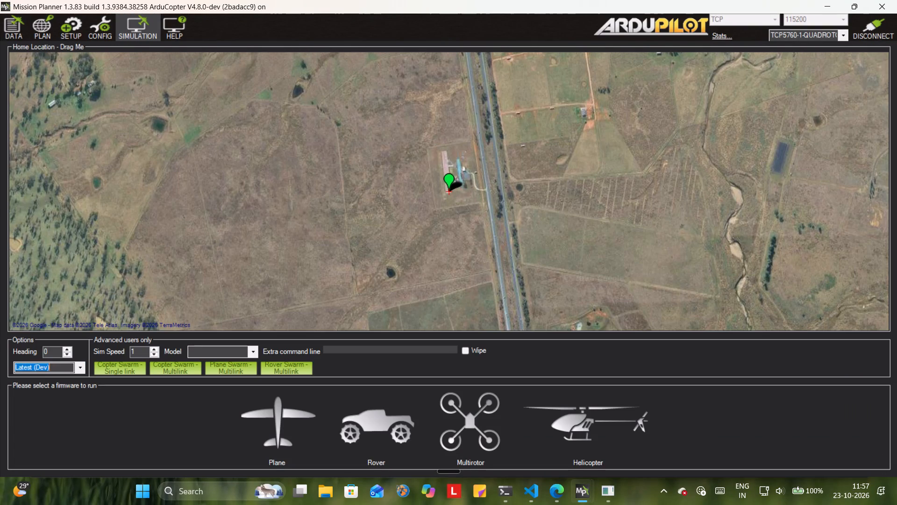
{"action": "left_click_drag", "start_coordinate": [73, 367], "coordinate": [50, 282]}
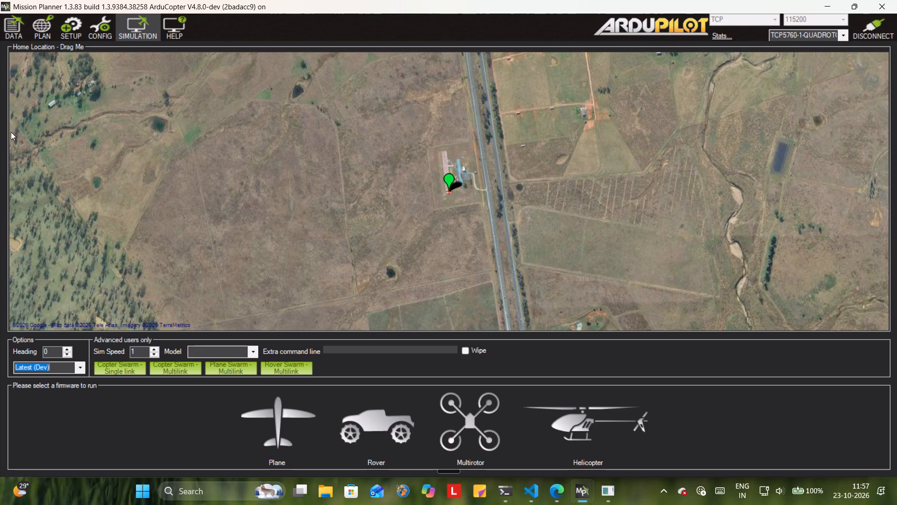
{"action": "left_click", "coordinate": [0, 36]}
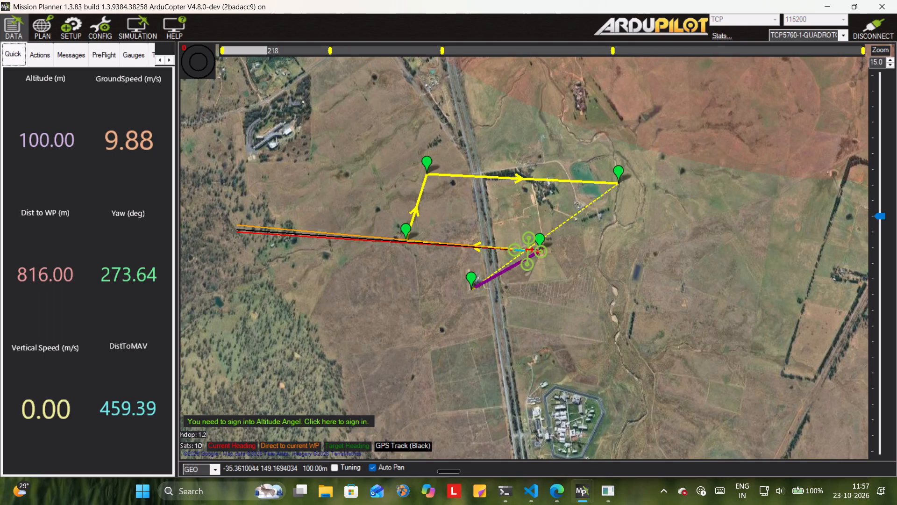